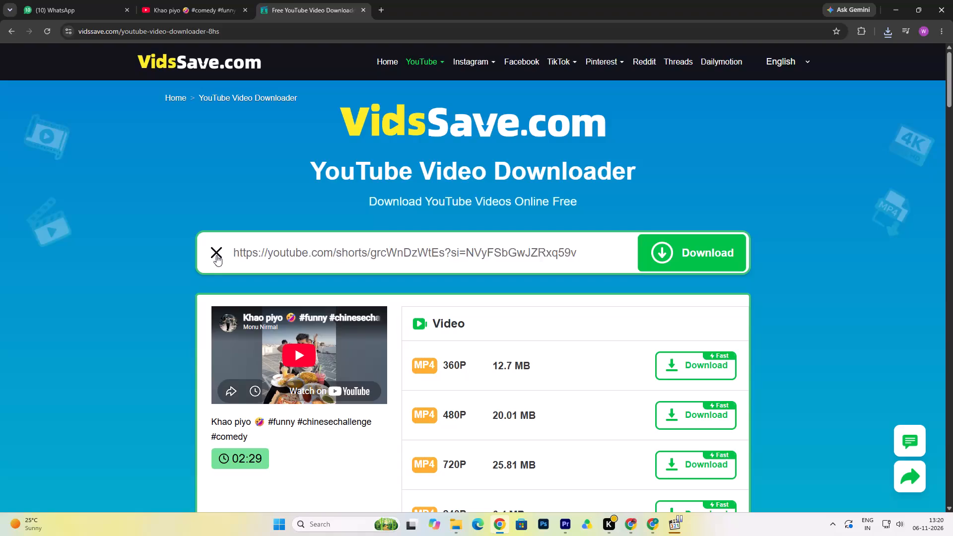
Download the 48KBPS MP3 audio of the copied YouTube Shorts link from the video downloader page.
click(312, 257)
right_click(312, 257)
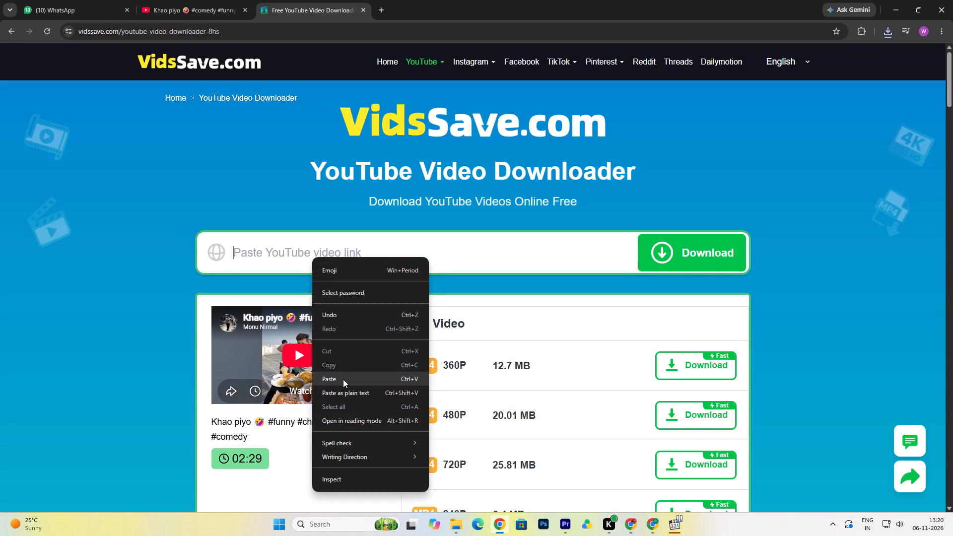
click(343, 379)
scroll(602, 361, down, 6)
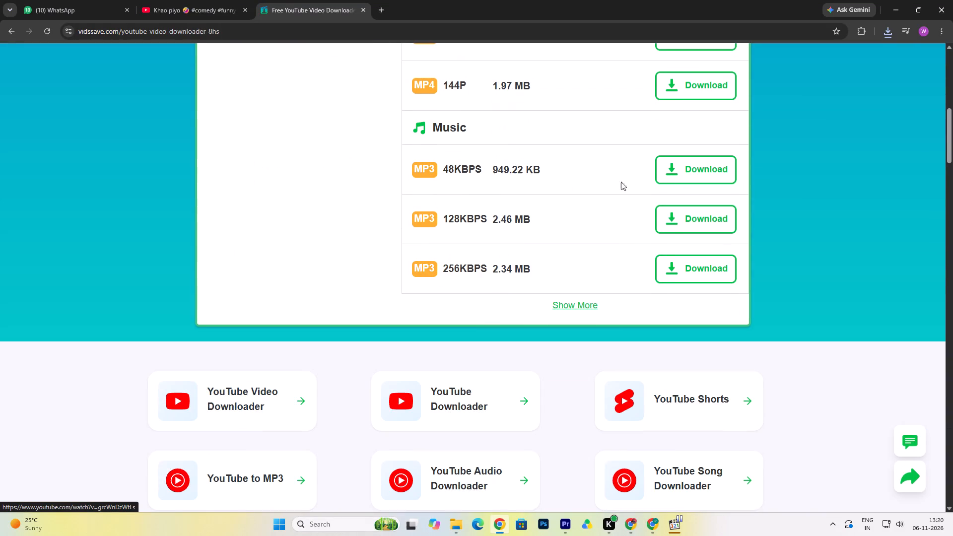
click(671, 170)
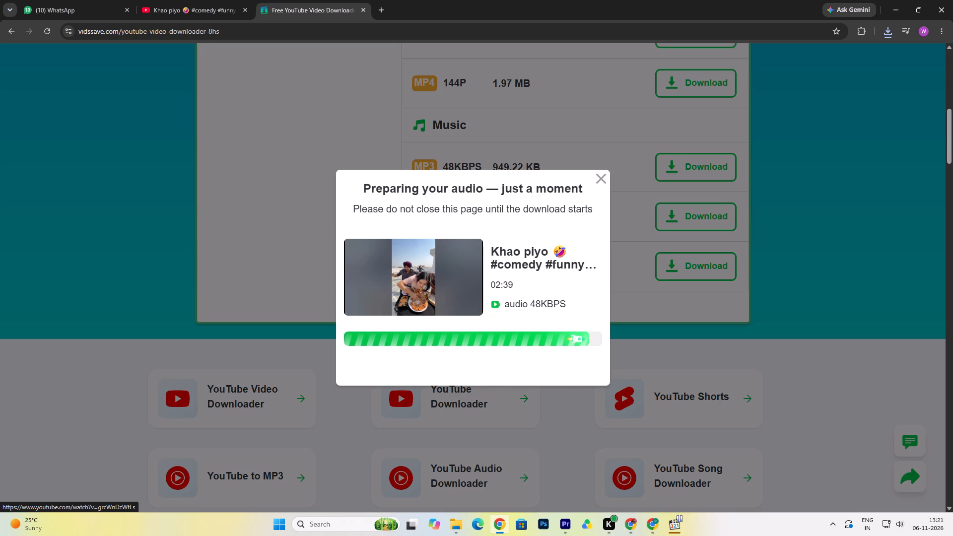
click(483, 239)
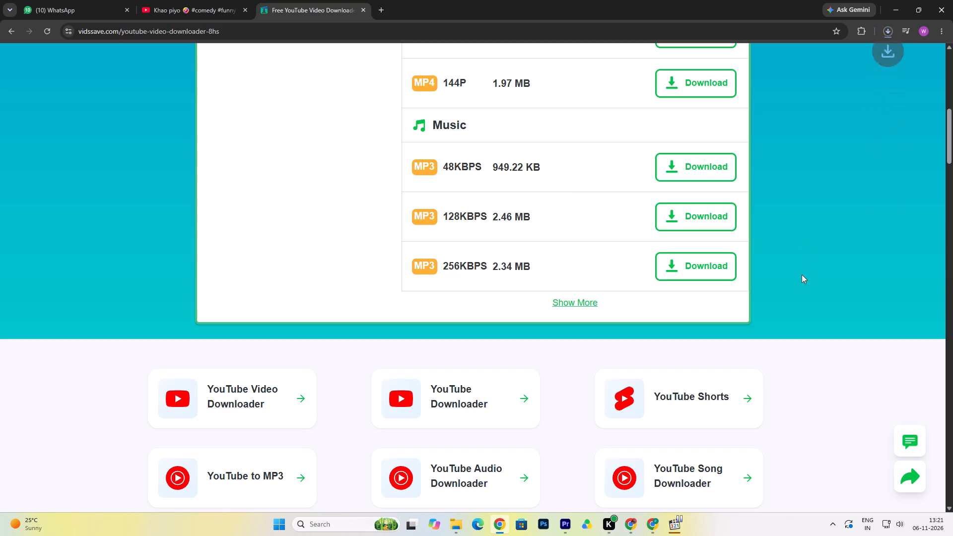
click(829, 237)
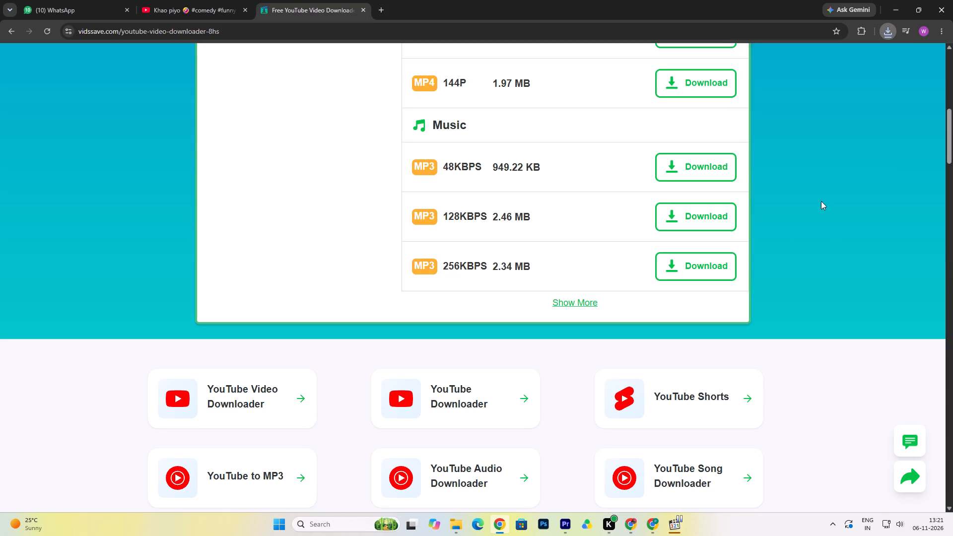
Add the downloaded "Khao piyo #funny #chinesechallenge #comedy 48KBPS" audio from Downloads to Premiere's track A2, starting at clip MVI_8971.
click(892, 9)
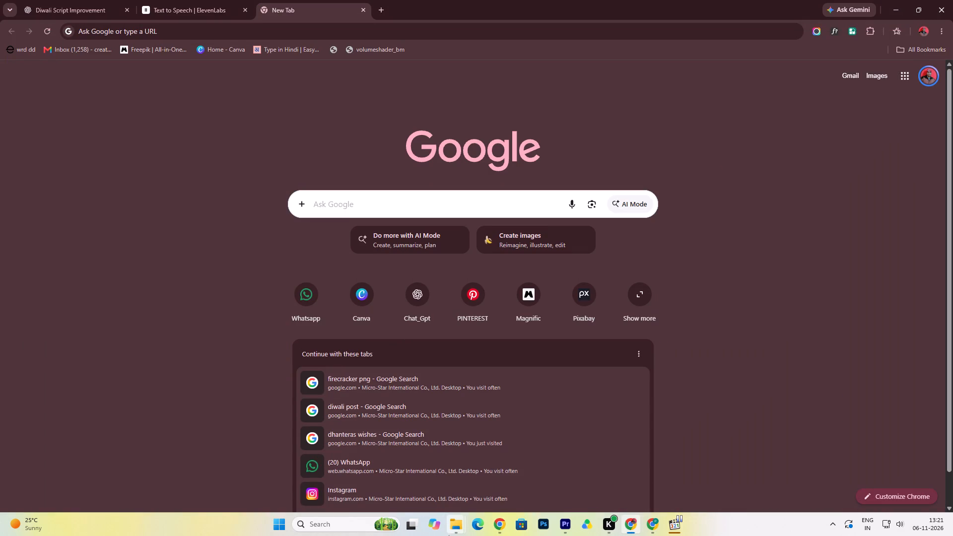
click(456, 533)
click(406, 476)
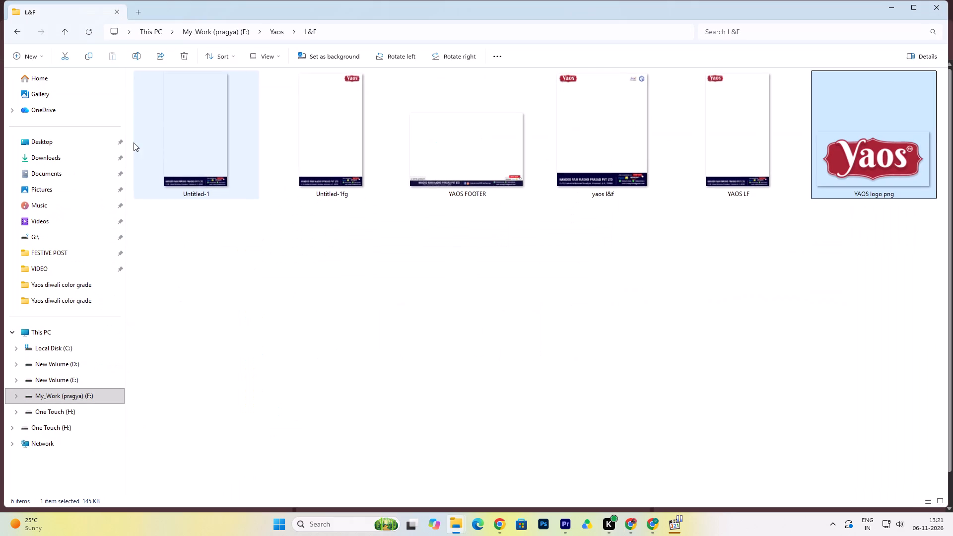
click(85, 152)
click(329, 186)
drag(351, 165, 407, 275)
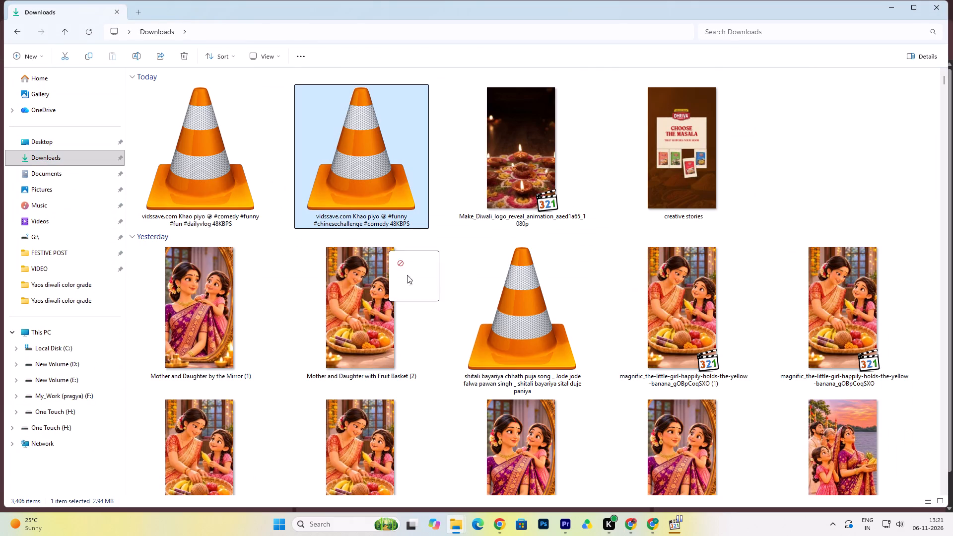
drag(407, 275, 244, 427)
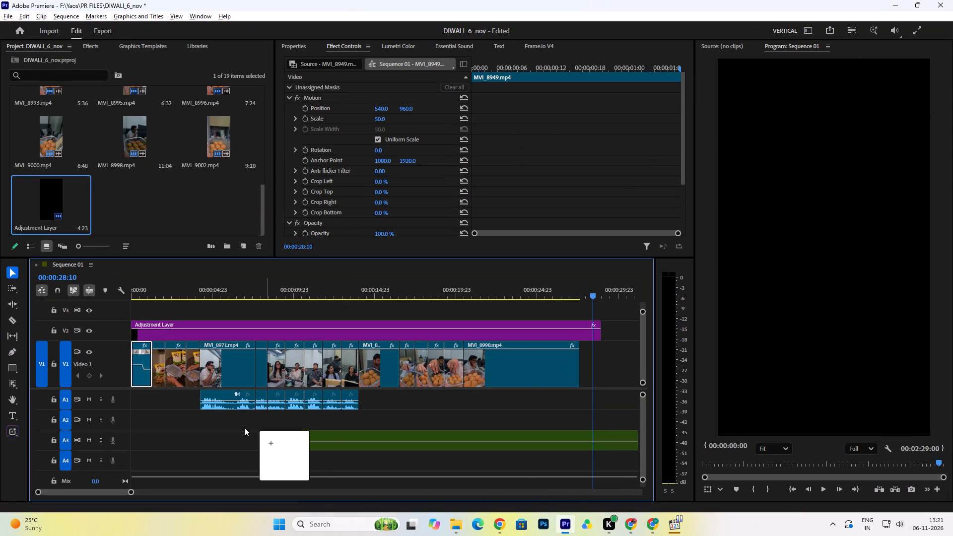
drag(244, 427, 199, 427)
Listen to the added audio in the sequence and roughly trim its start to about 19 seconds on the timeline.
click(200, 290)
key(space)
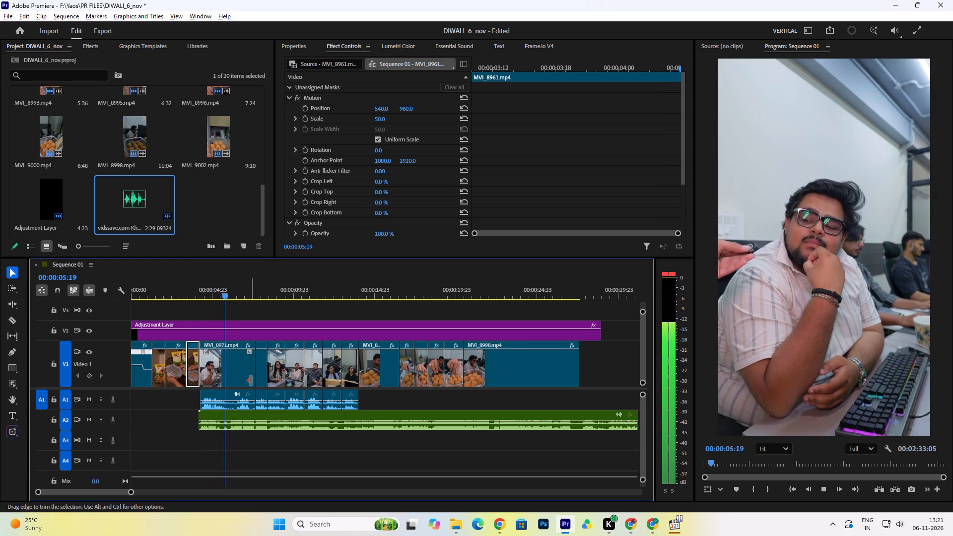
key(space)
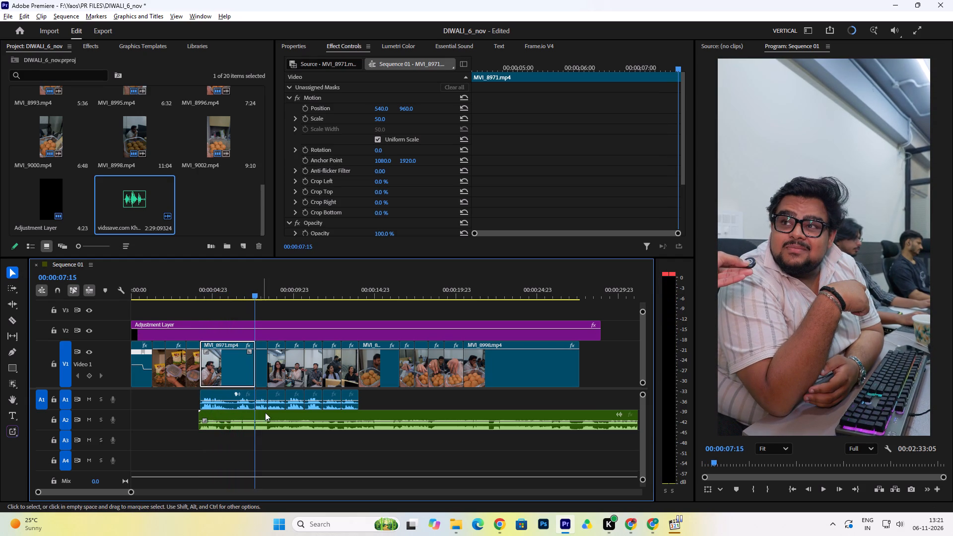
key(space)
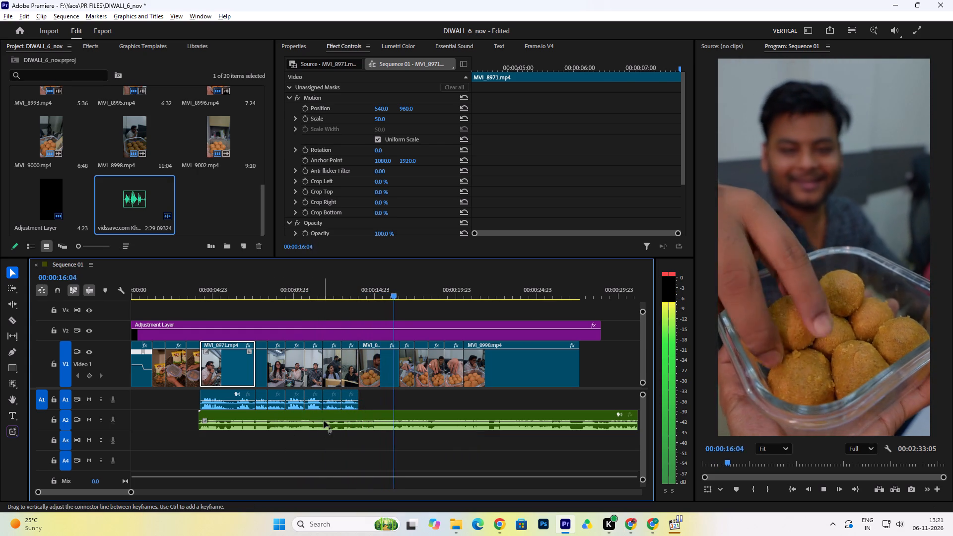
click(324, 420)
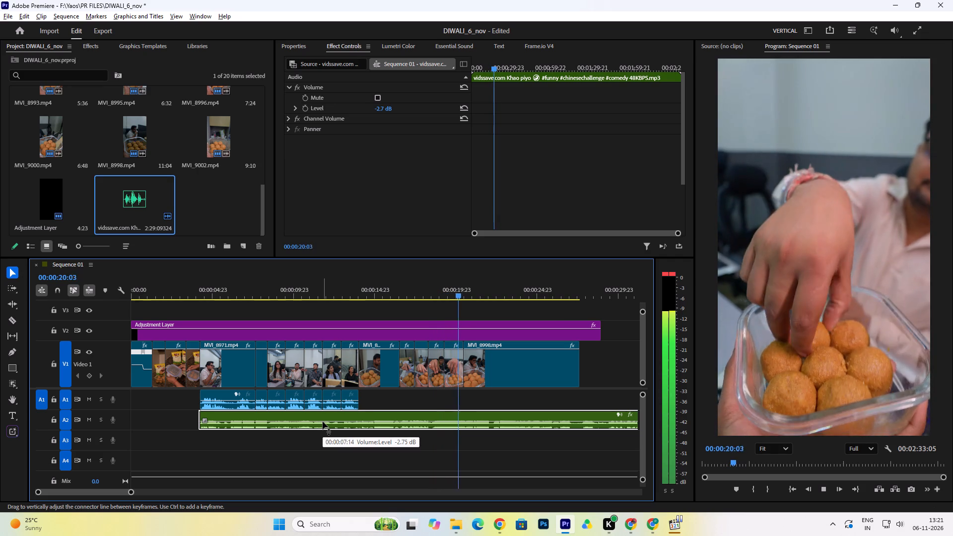
key(space)
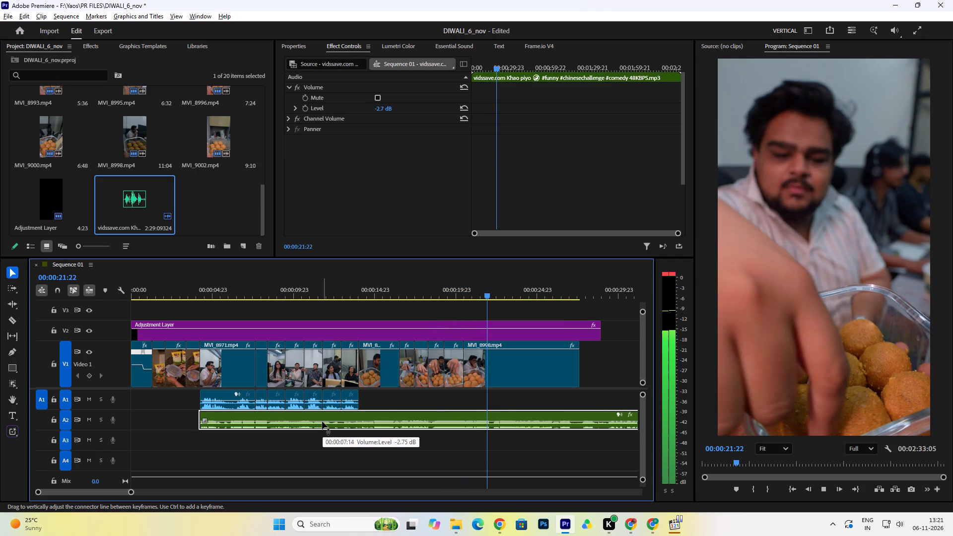
drag(201, 415, 450, 449)
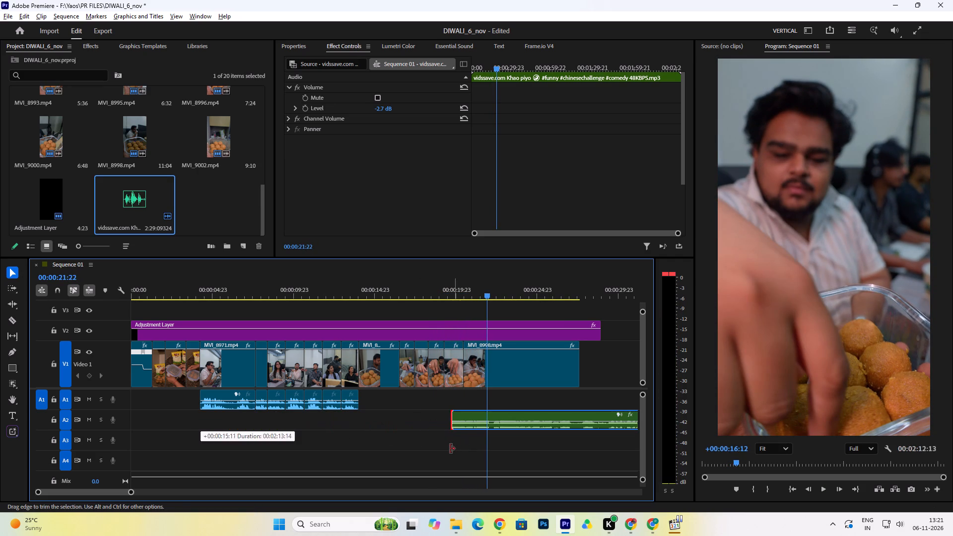
drag(450, 449, 448, 449)
click(440, 293)
key(space)
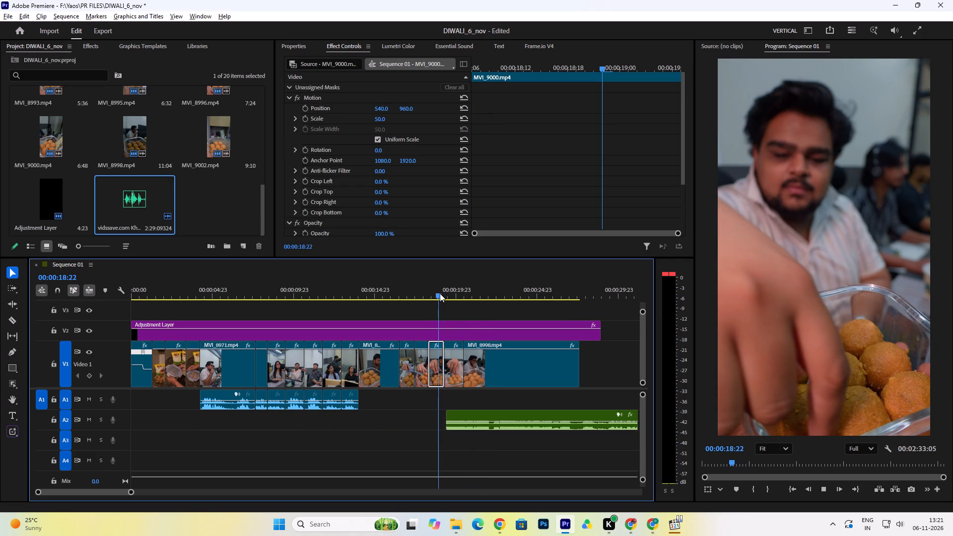
key(space)
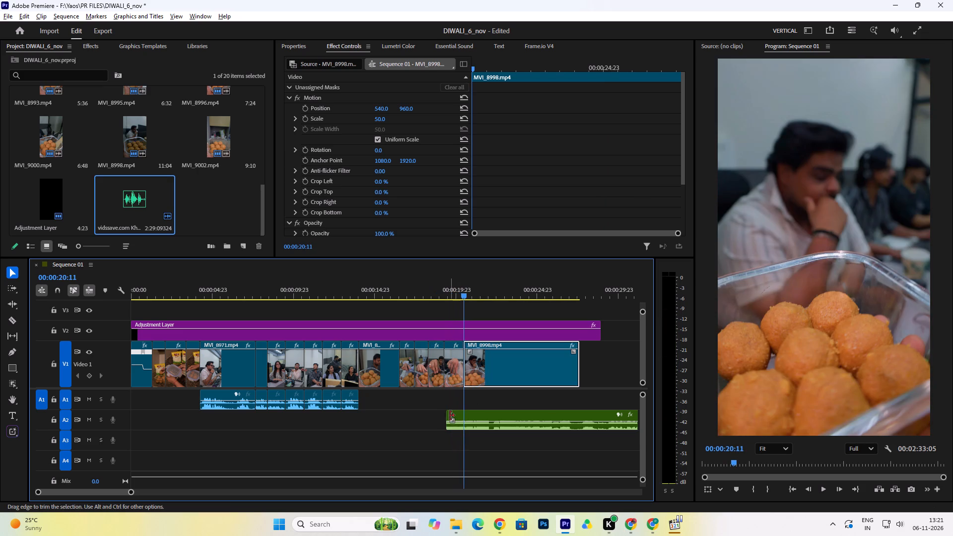
key(space)
key(space)
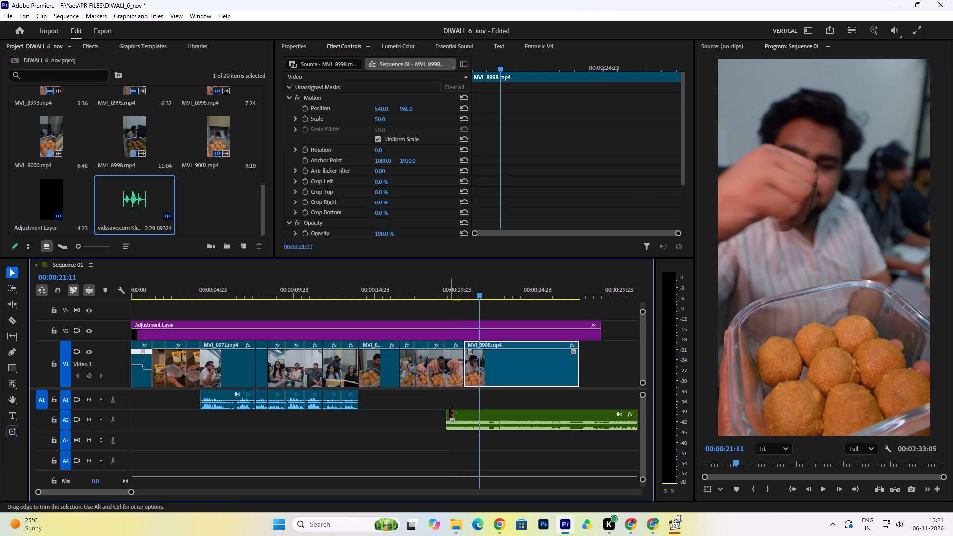
Trim more off the start of the A2 audio, to about 00:00:20:16, and play across the new cut.
drag(450, 413, 478, 419)
click(470, 295)
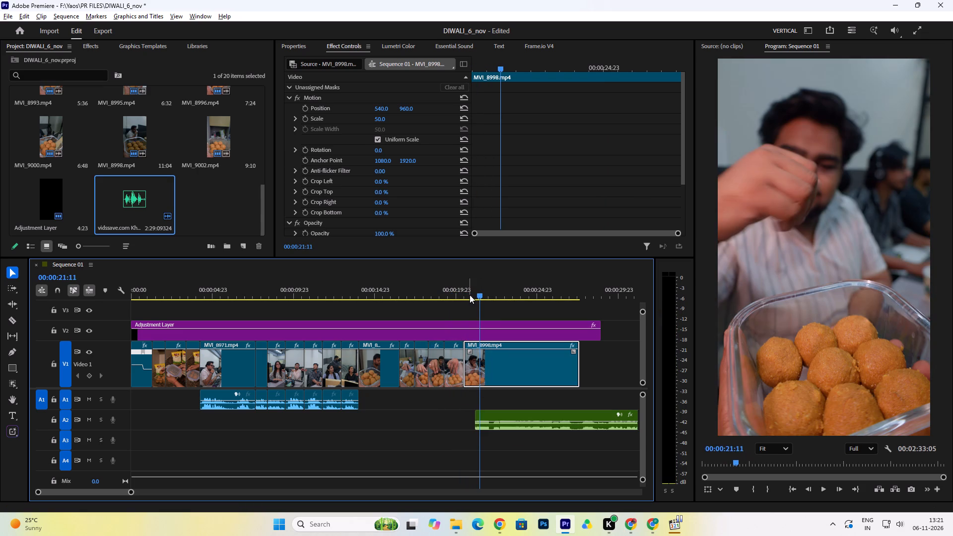
key(space)
key(space)
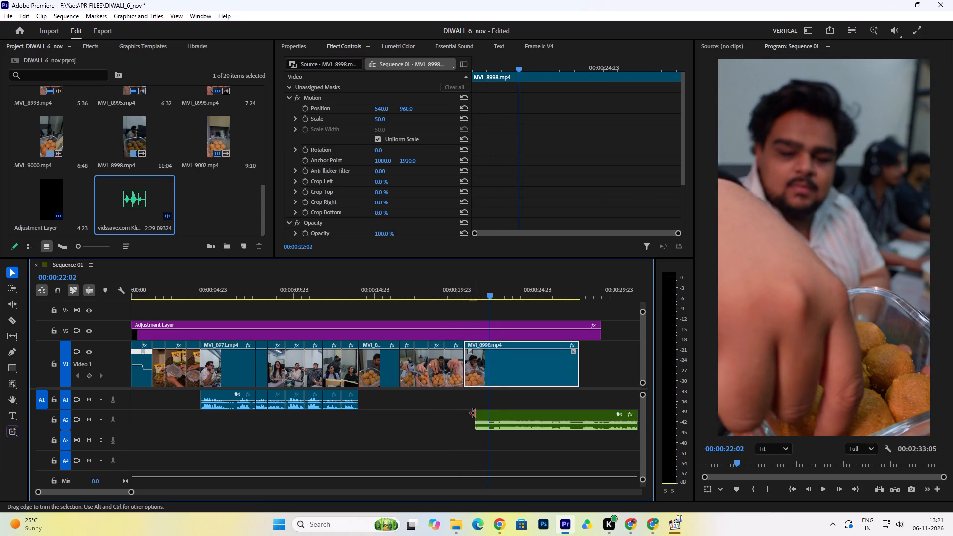
drag(474, 413, 468, 417)
click(460, 294)
key(space)
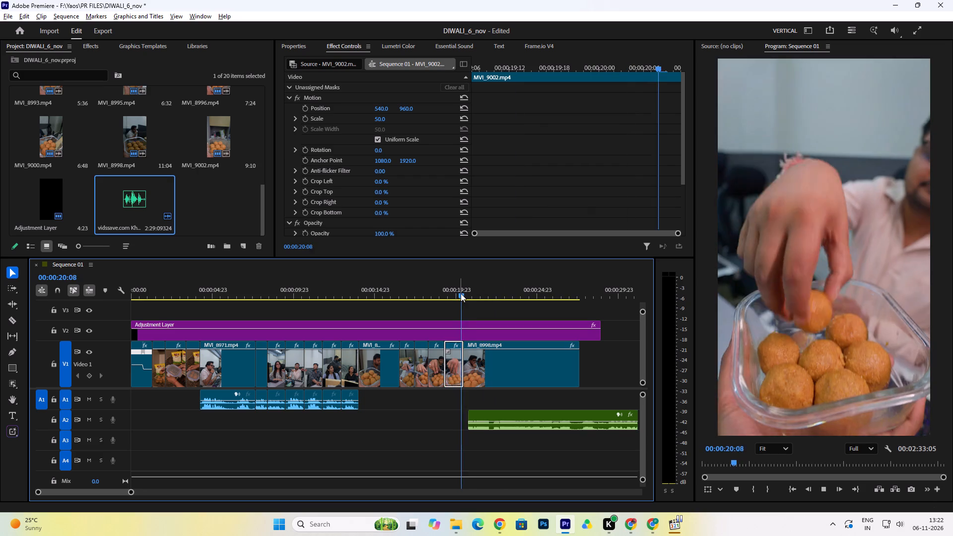
key(space)
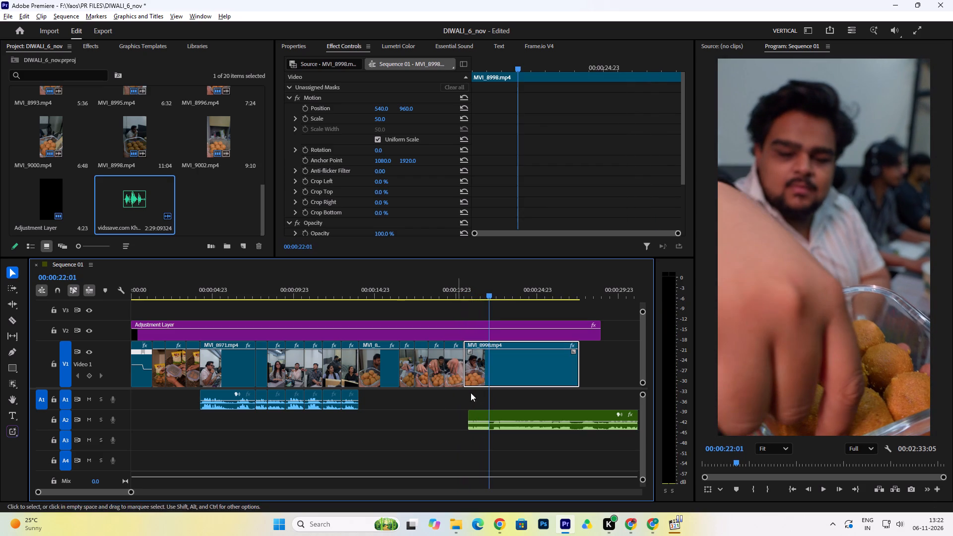
Fine-trim the start of the A2 audio to about 00:00:21:01 and listen to the new opening.
click(471, 292)
drag(131, 492, 111, 493)
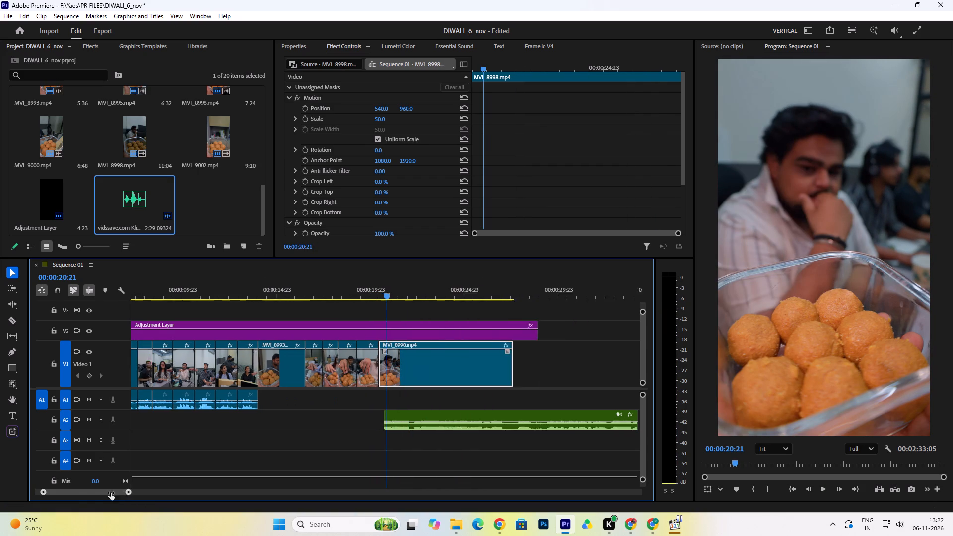
drag(111, 493, 71, 499)
drag(379, 411, 384, 412)
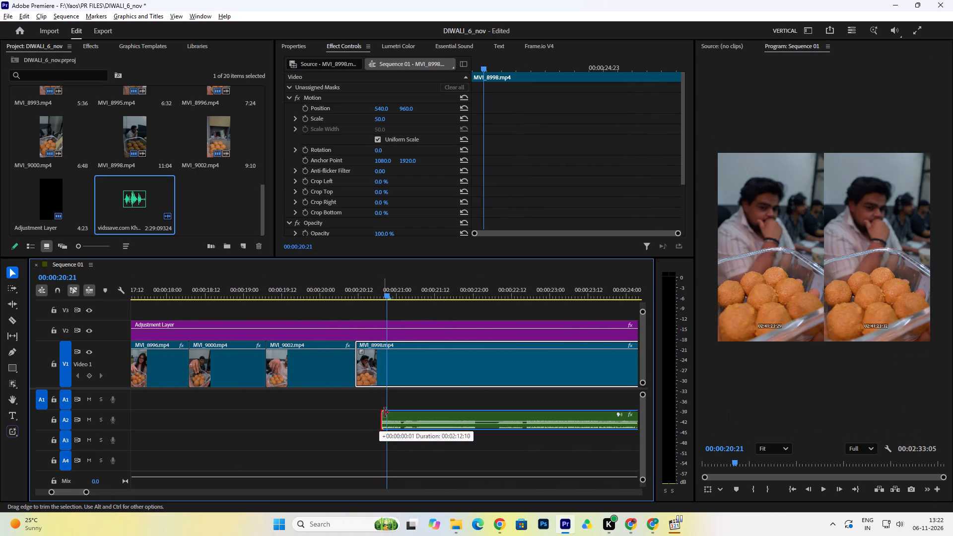
drag(384, 412, 387, 413)
click(376, 289)
key(space)
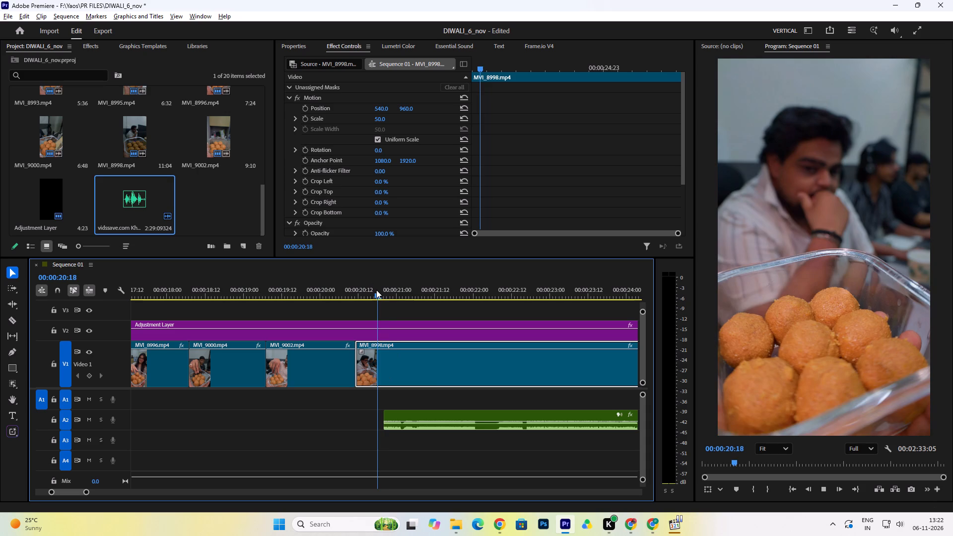
key(space)
drag(384, 413, 402, 414)
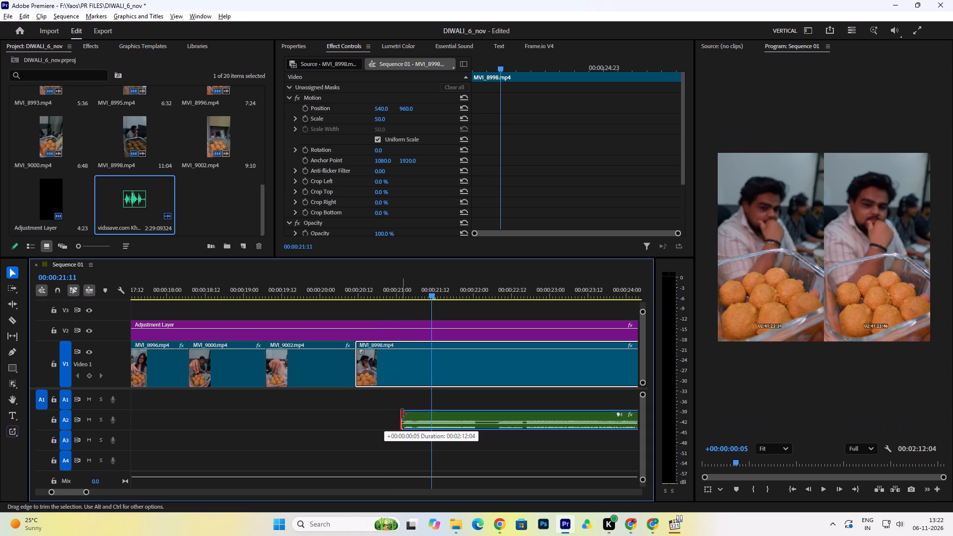
drag(402, 414, 399, 415)
click(396, 294)
key(space)
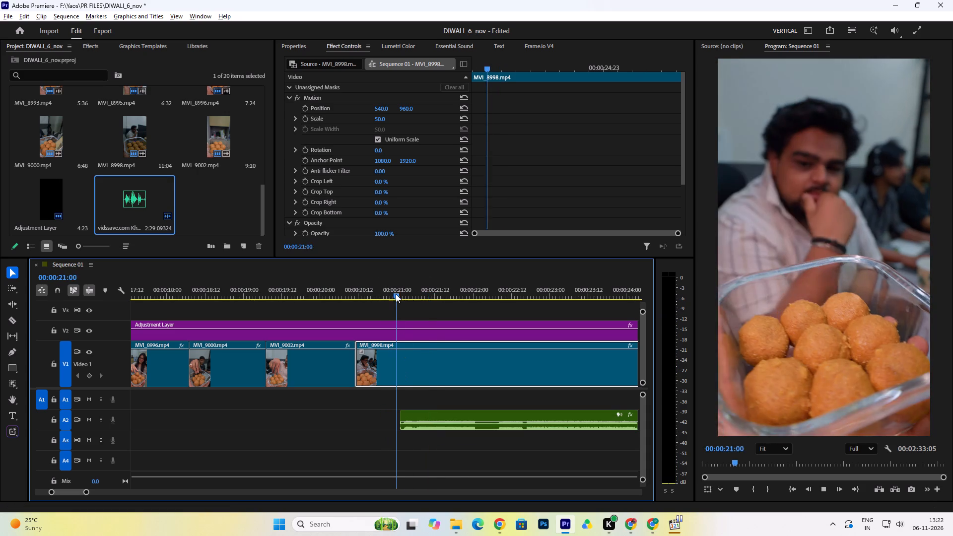
key(space)
Move the trimmed audio back along track A2 to start with clip MVI_8971 at about 4 seconds, and play the sequence from the beginning.
drag(429, 413, 265, 433)
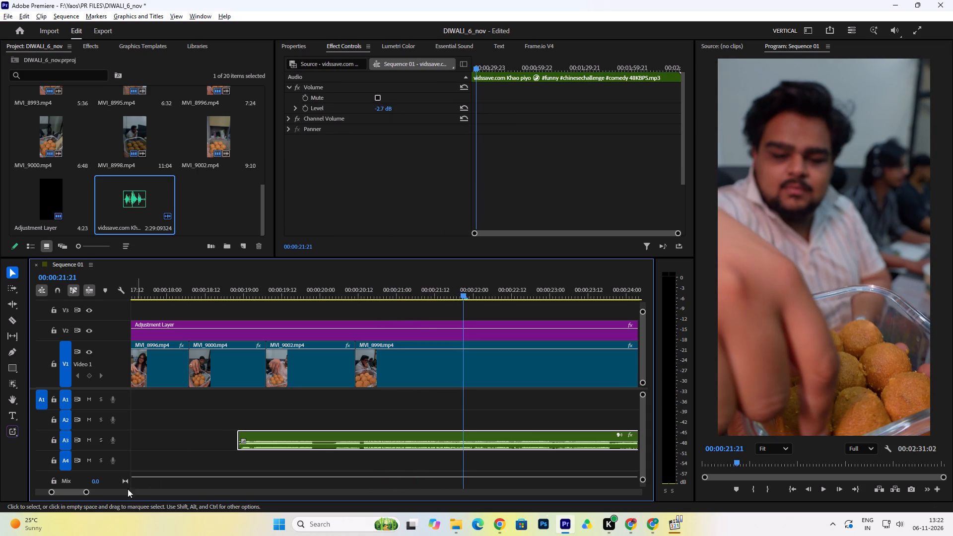
drag(88, 492, 208, 506)
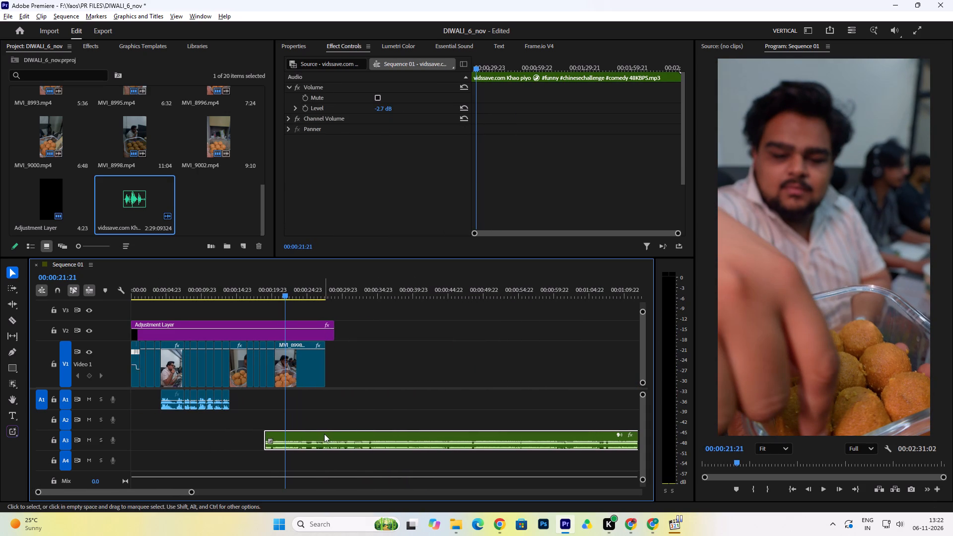
drag(324, 435, 288, 428)
click(220, 285)
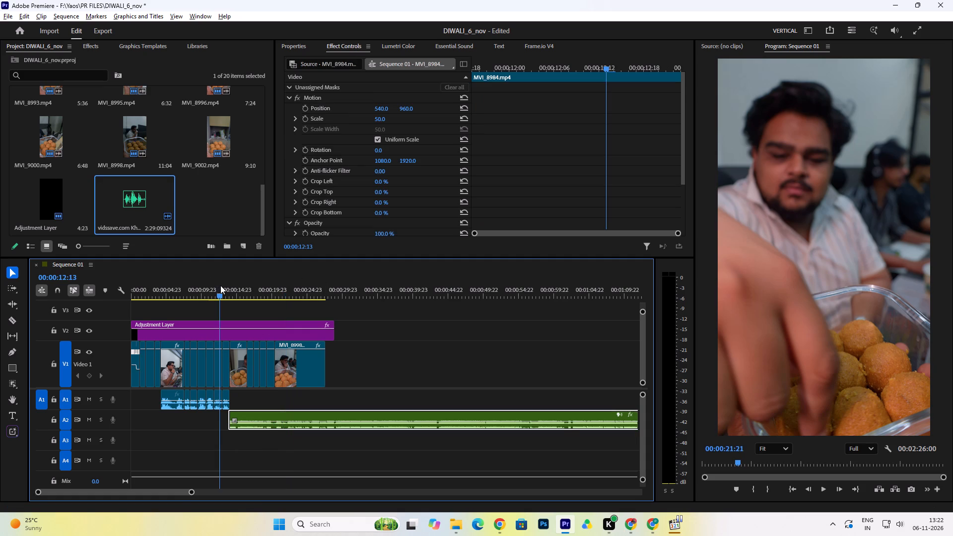
drag(263, 415, 190, 416)
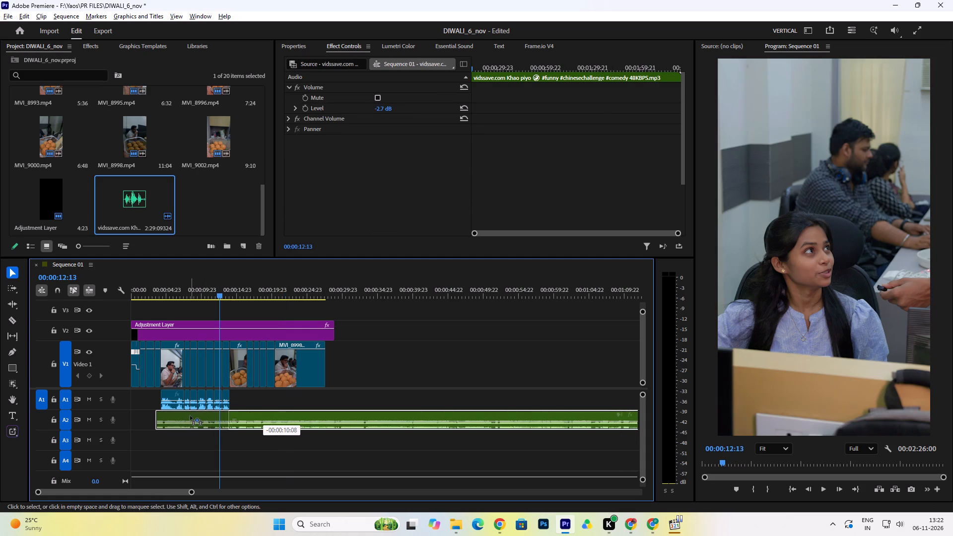
drag(190, 416, 195, 418)
drag(161, 288, 124, 300)
key(space)
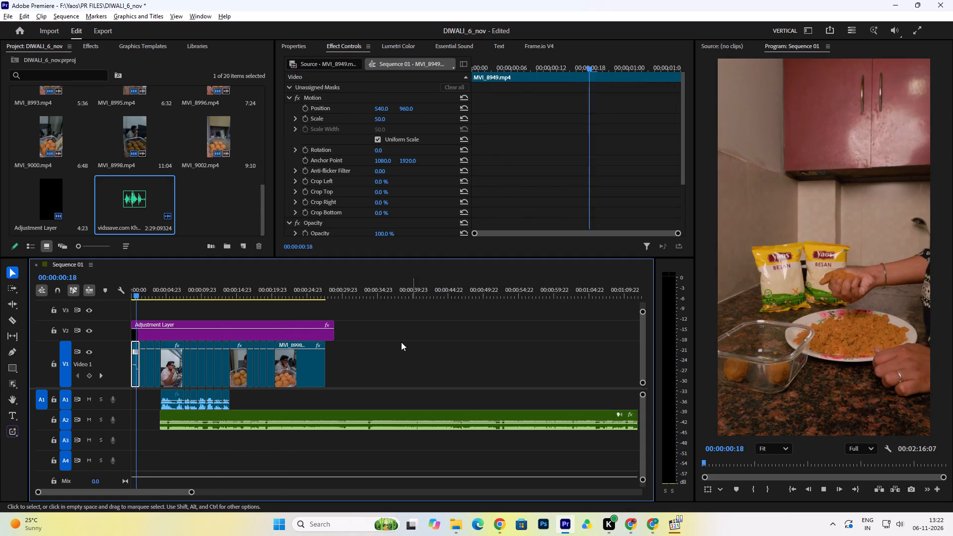
key(space)
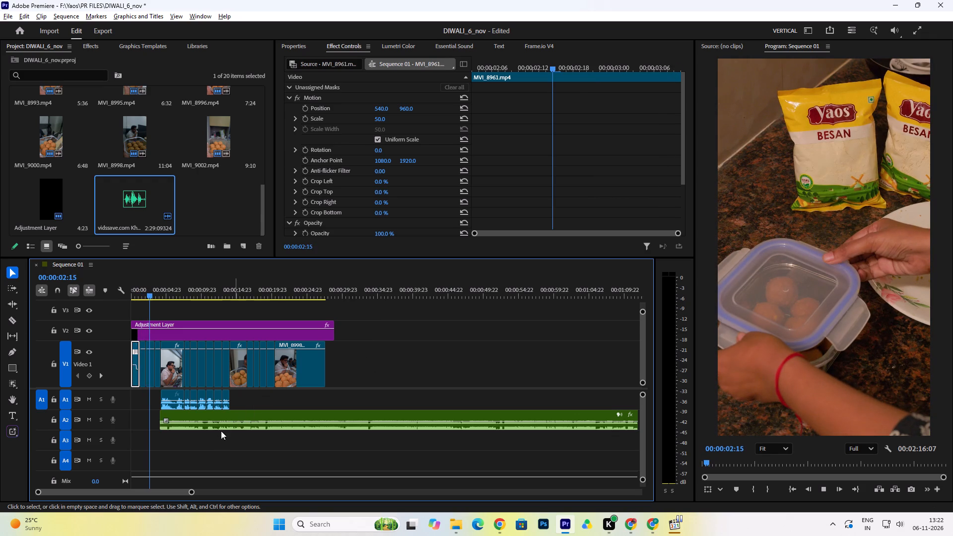
key(space)
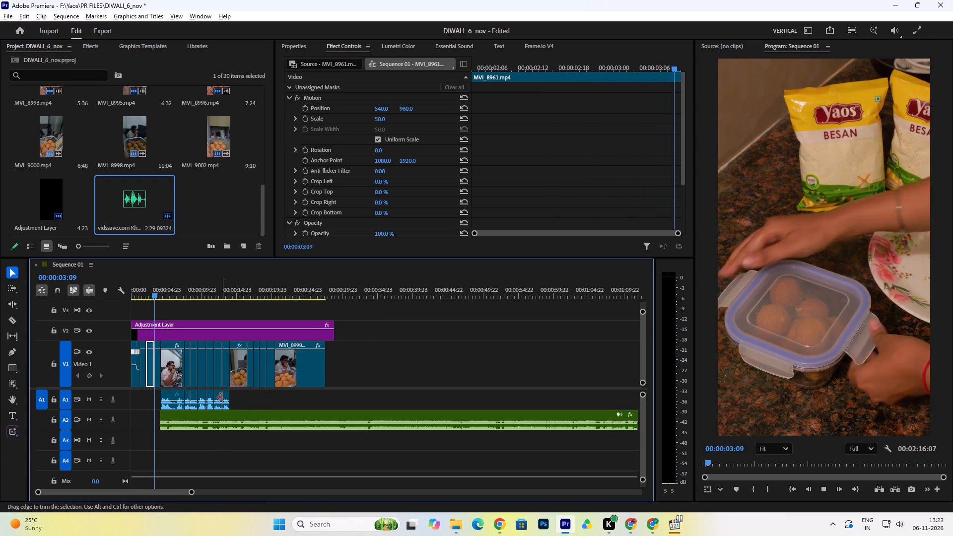
key(space)
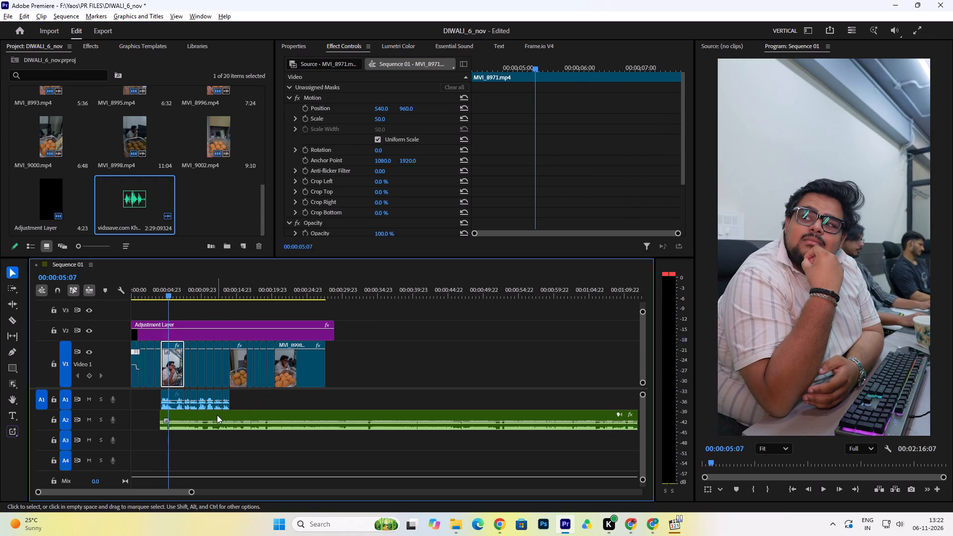
Move the A2 audio slightly earlier, to start at about 00:00:03:08, and listen to it against the video.
drag(217, 415, 211, 417)
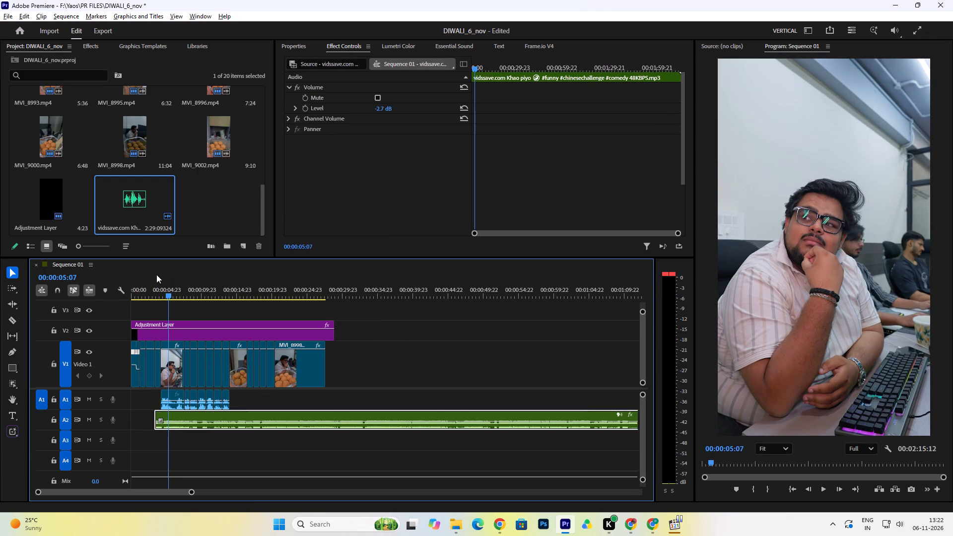
click(153, 285)
key(space)
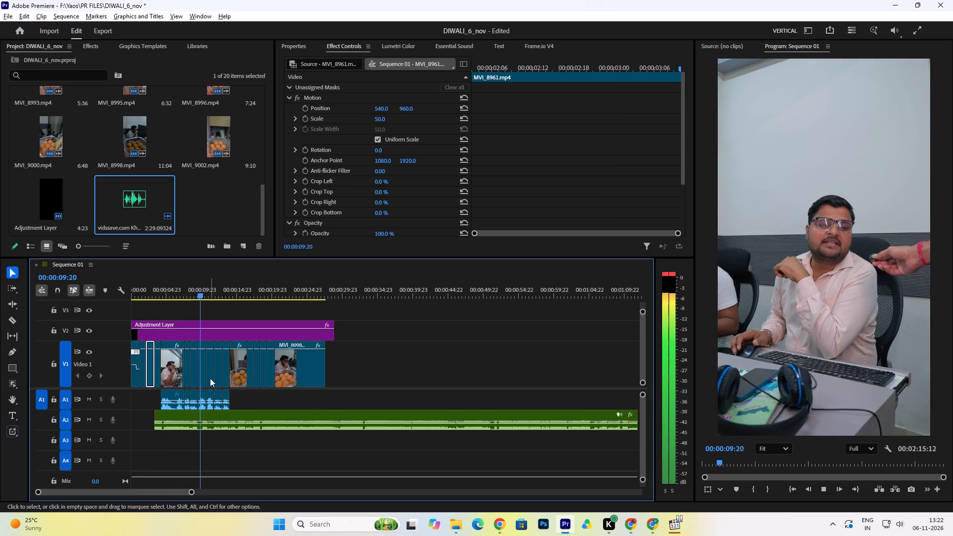
key(space)
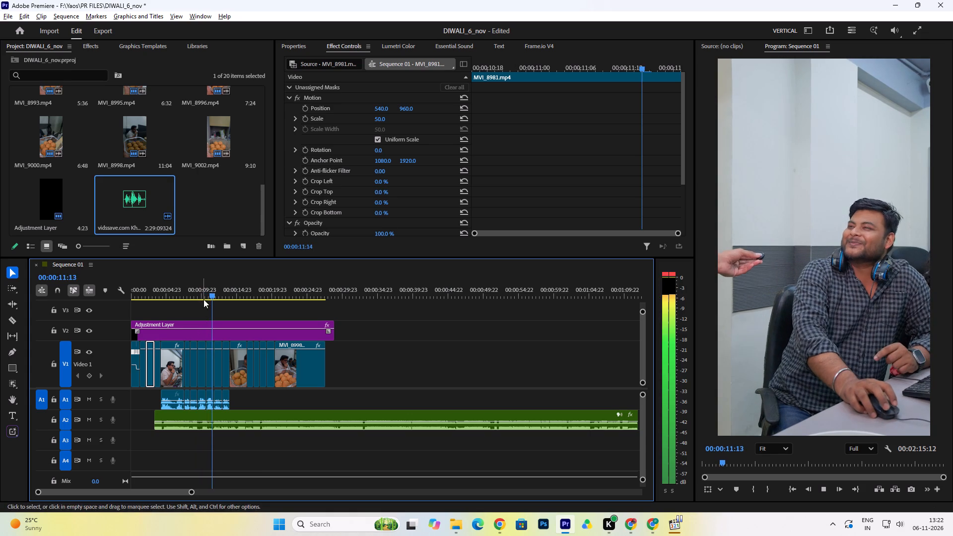
drag(204, 295, 186, 302)
key(space)
key(space)
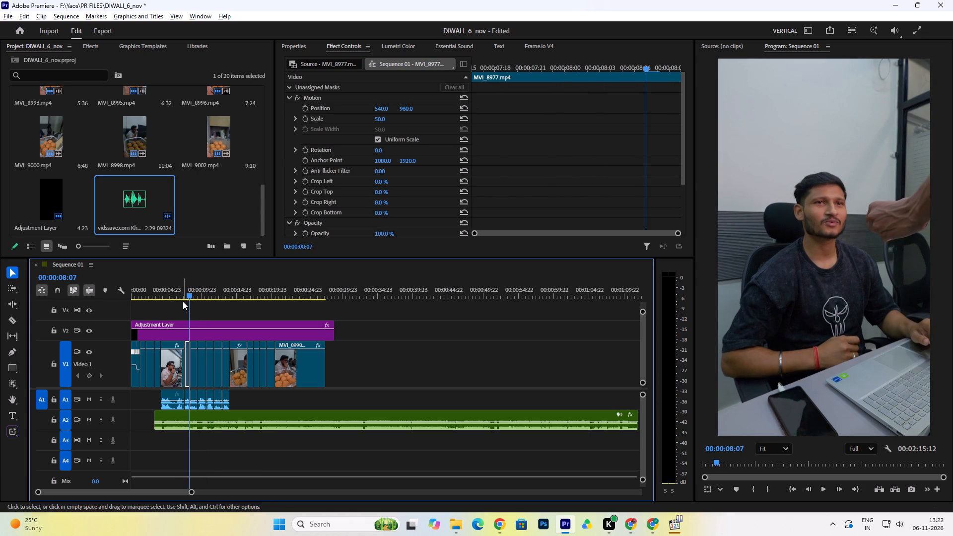
Find the phrase boundaries by playback and split the A2 audio at about 00:00:07:12 and 00:00:08:07.
click(182, 293)
click(10, 321)
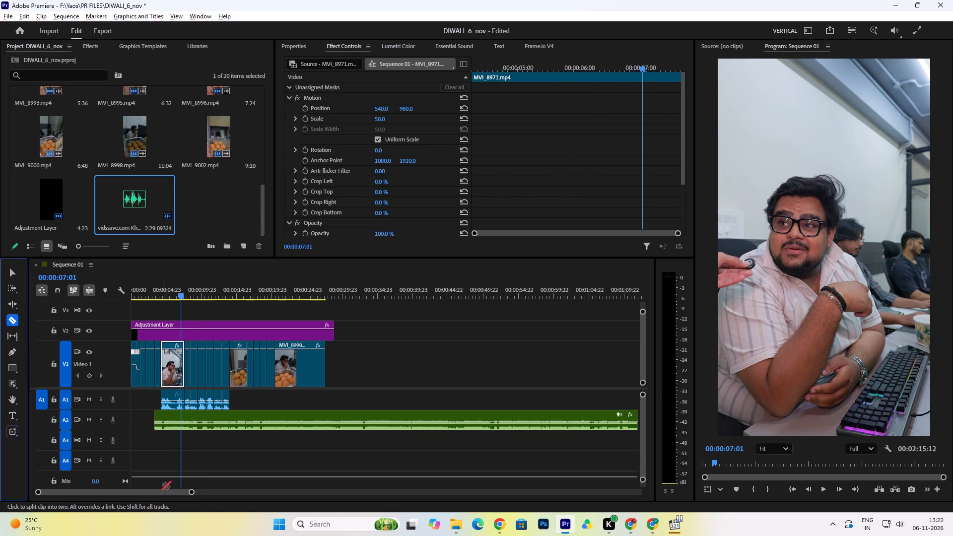
drag(190, 492, 79, 519)
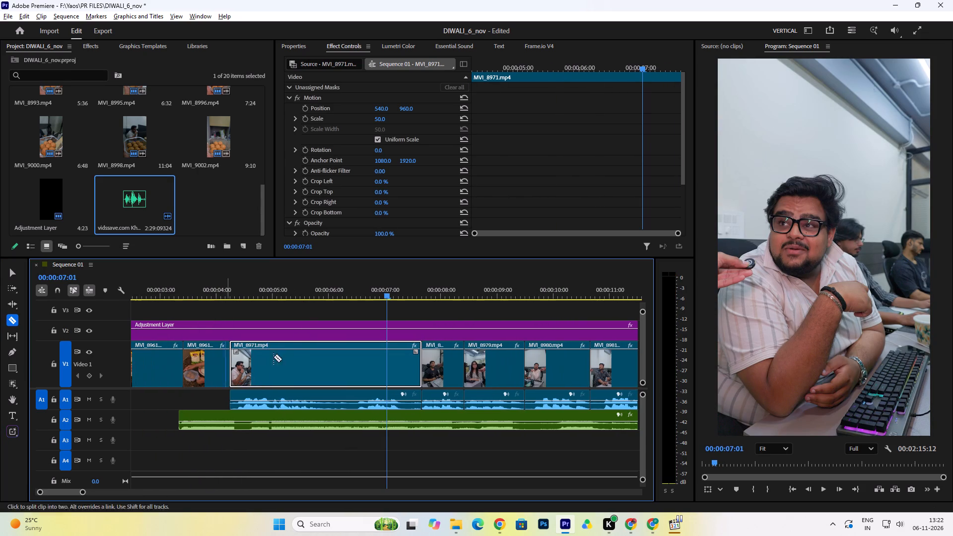
click(387, 294)
key(space)
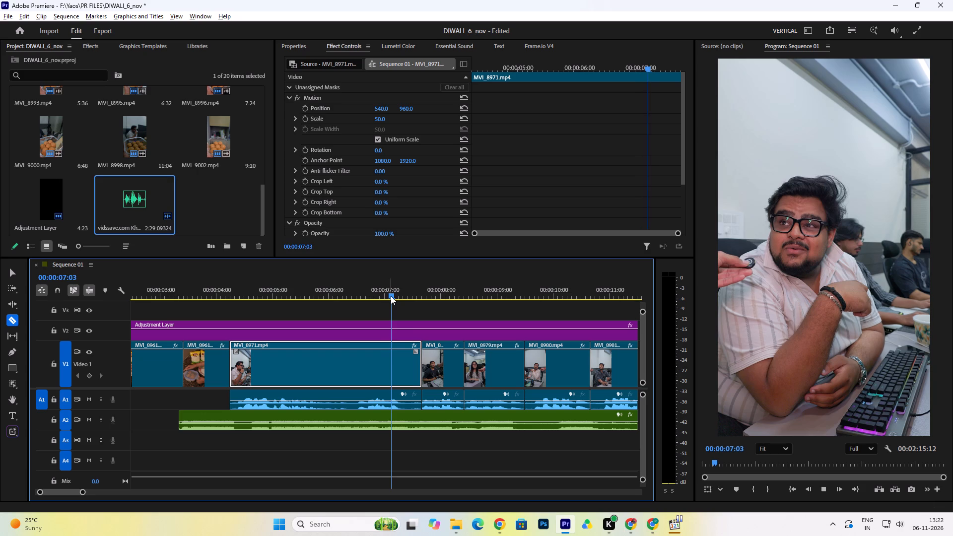
key(space)
click(430, 287)
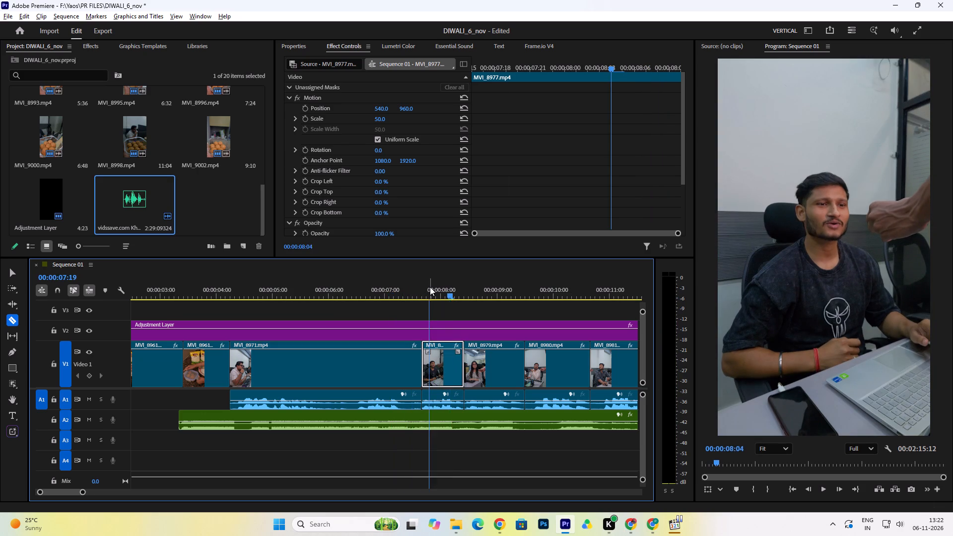
key(space)
key(space)
click(413, 289)
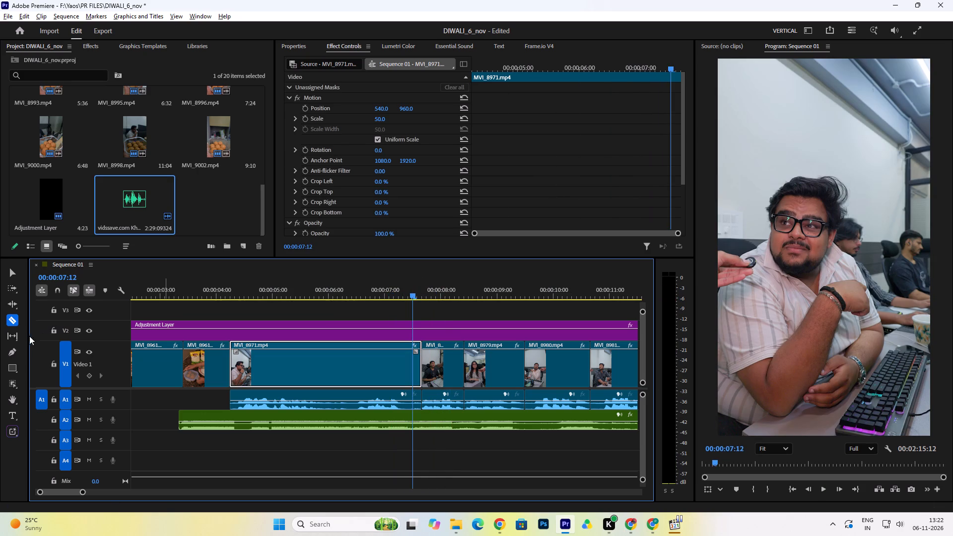
click(415, 419)
key(space)
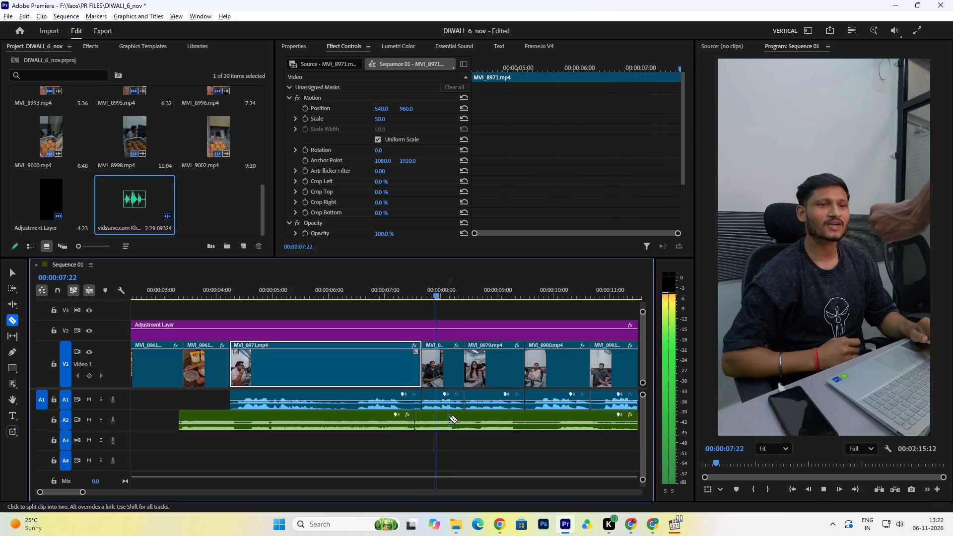
key(space)
click(457, 418)
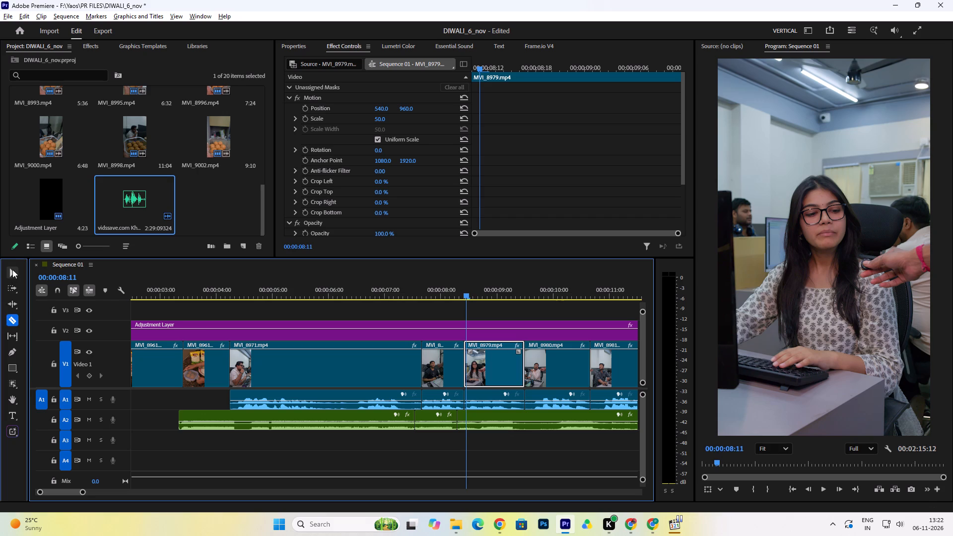
Trim the end of the first A2 audio piece back to about 00:00:04:10 and play from its start.
click(12, 269)
drag(412, 413, 240, 427)
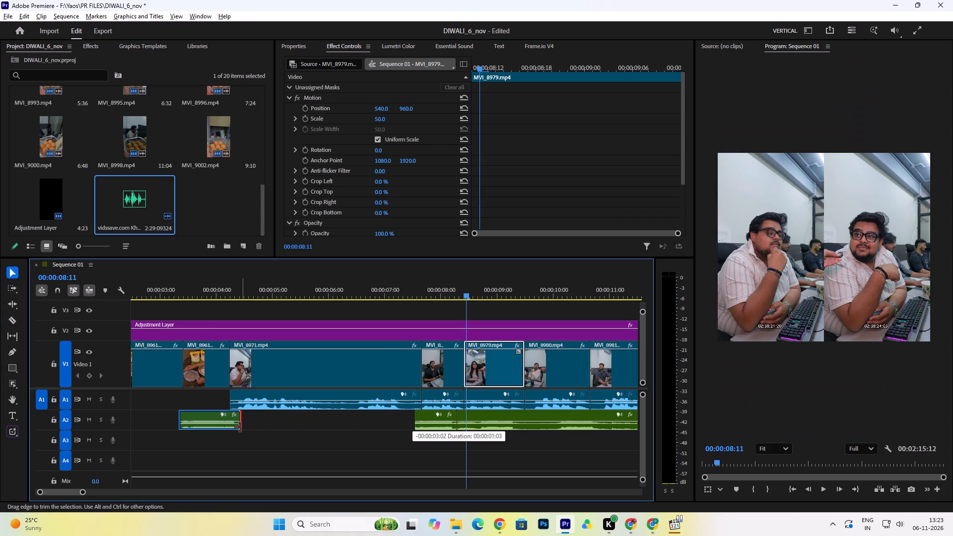
drag(240, 427, 238, 429)
click(178, 287)
key(space)
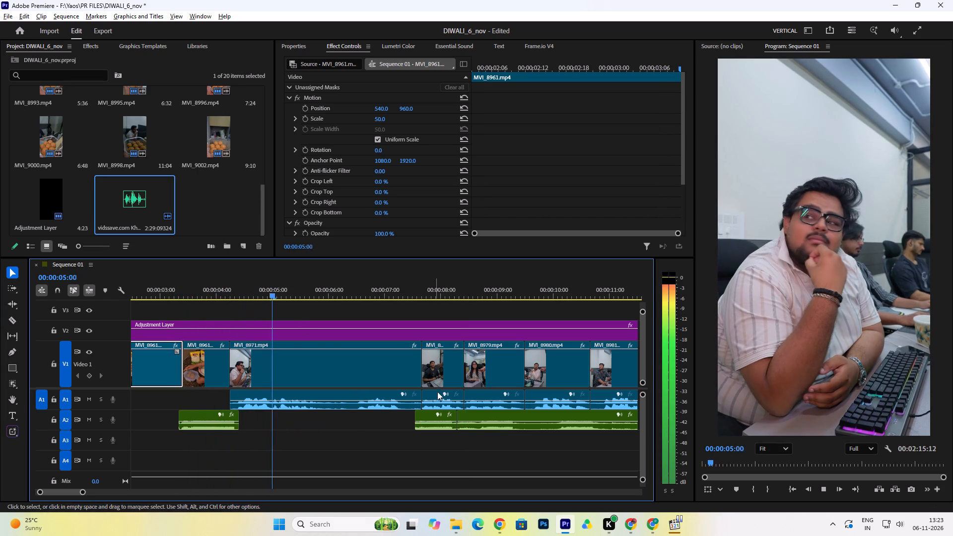
Move the last long A2 audio piece later, to start at about 00:00:09:01, and play on across it.
drag(472, 416, 477, 416)
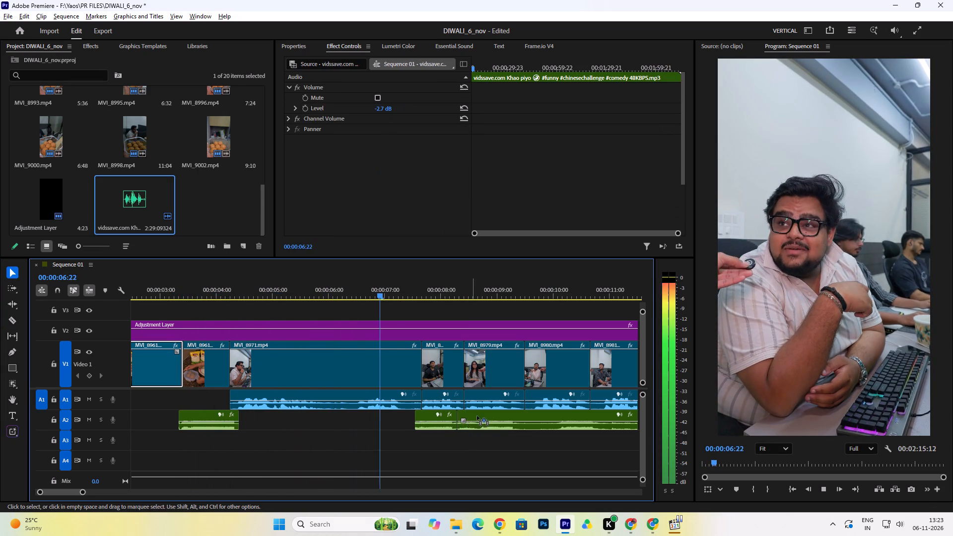
drag(477, 416, 514, 417)
key(space)
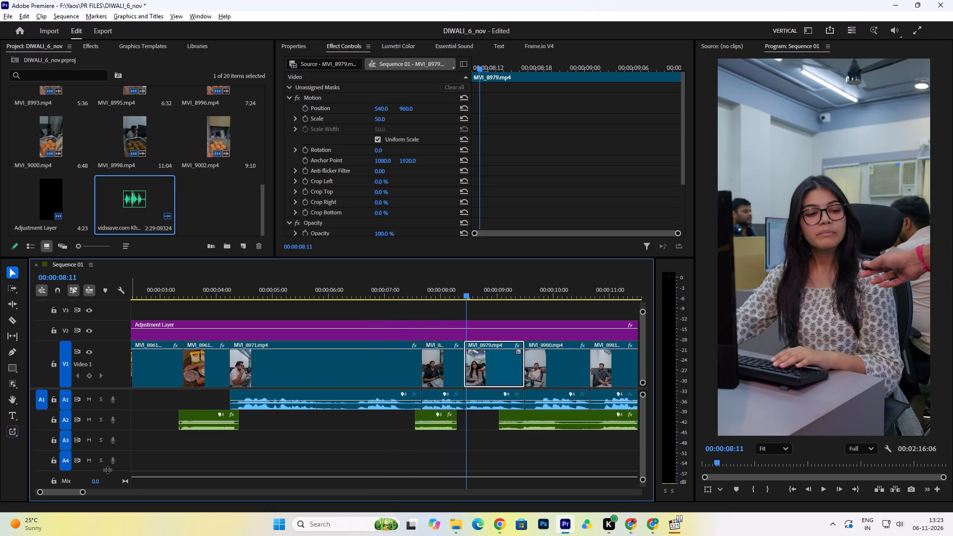
drag(84, 491, 149, 497)
key(space)
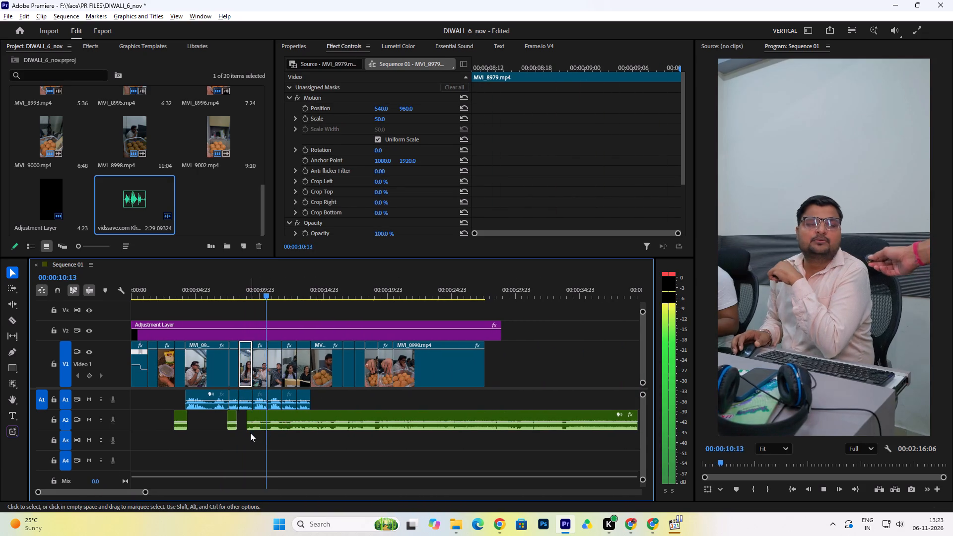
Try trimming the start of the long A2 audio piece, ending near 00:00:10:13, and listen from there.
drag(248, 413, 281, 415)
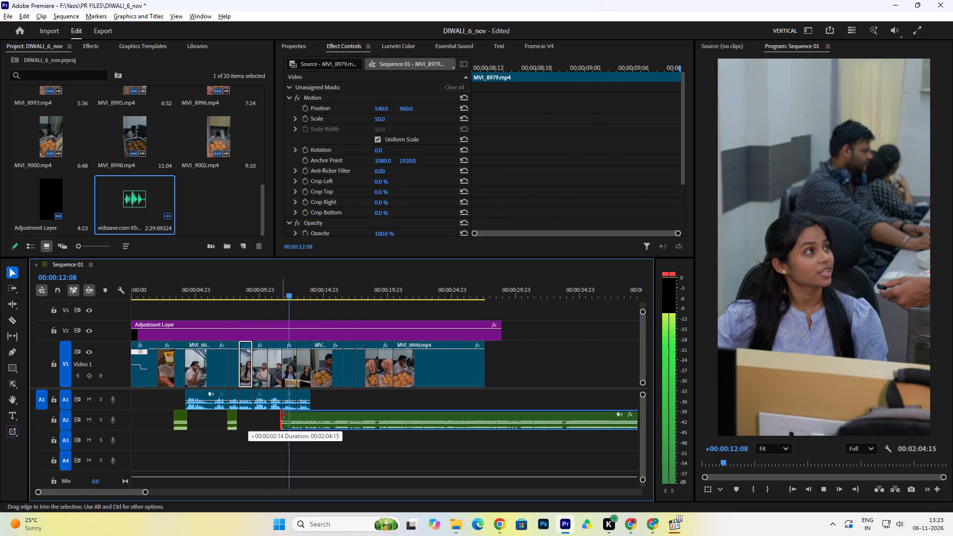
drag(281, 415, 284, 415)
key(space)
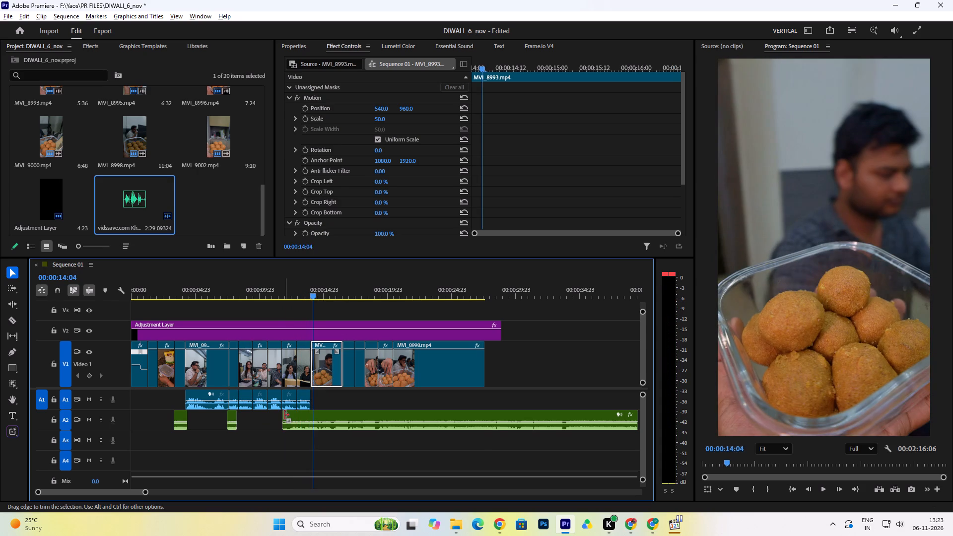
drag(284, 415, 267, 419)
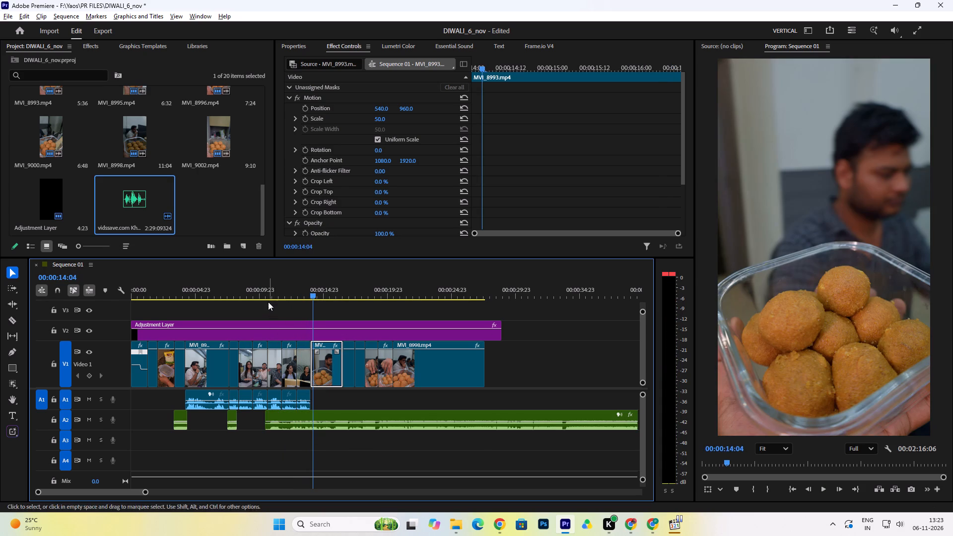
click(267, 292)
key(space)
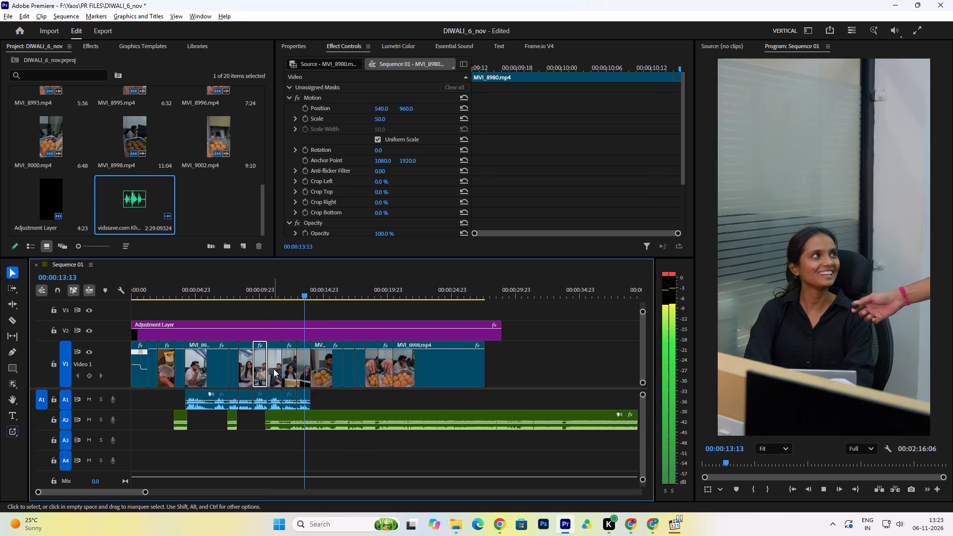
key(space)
Trim the start of the long A2 audio piece to about 00:00:12:05 and listen to the new opening.
drag(268, 413, 285, 415)
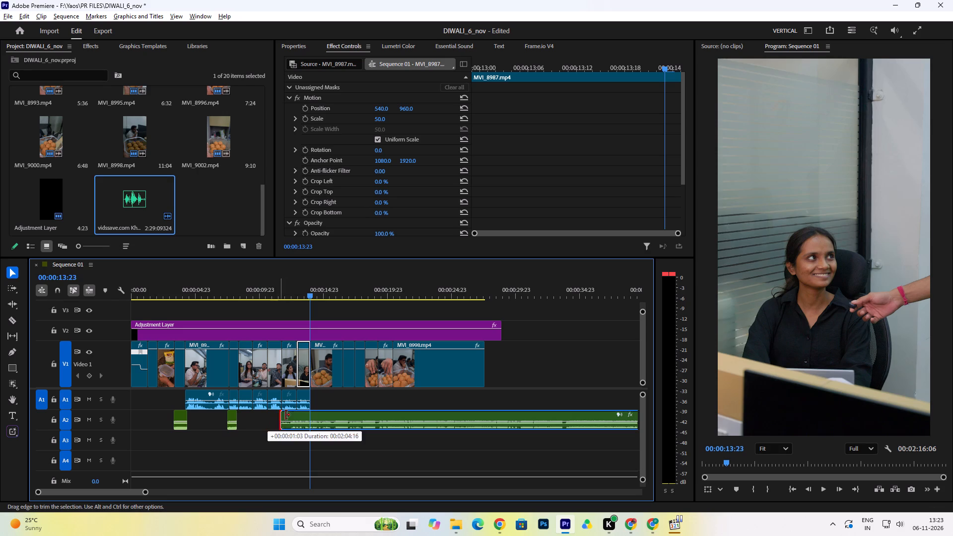
drag(285, 415, 290, 415)
click(288, 293)
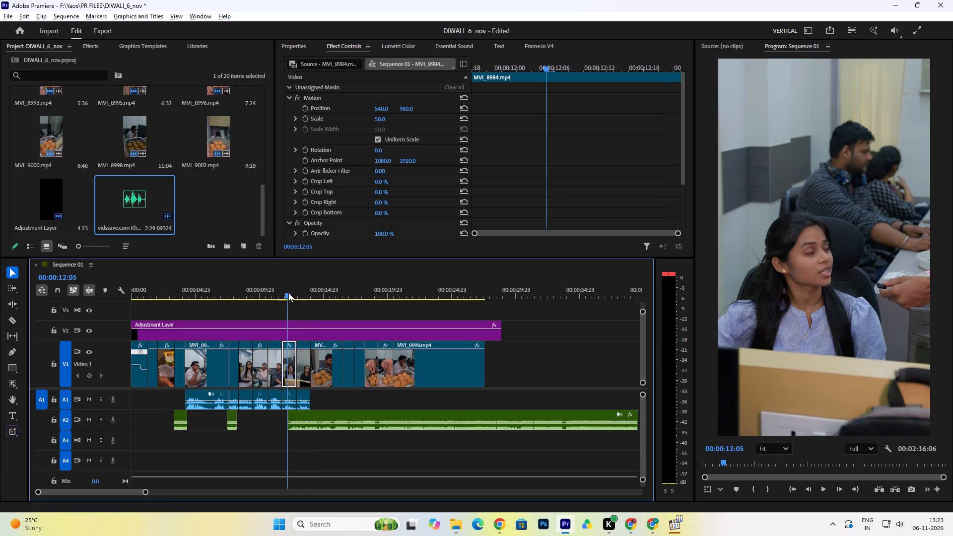
key(space)
key(space)
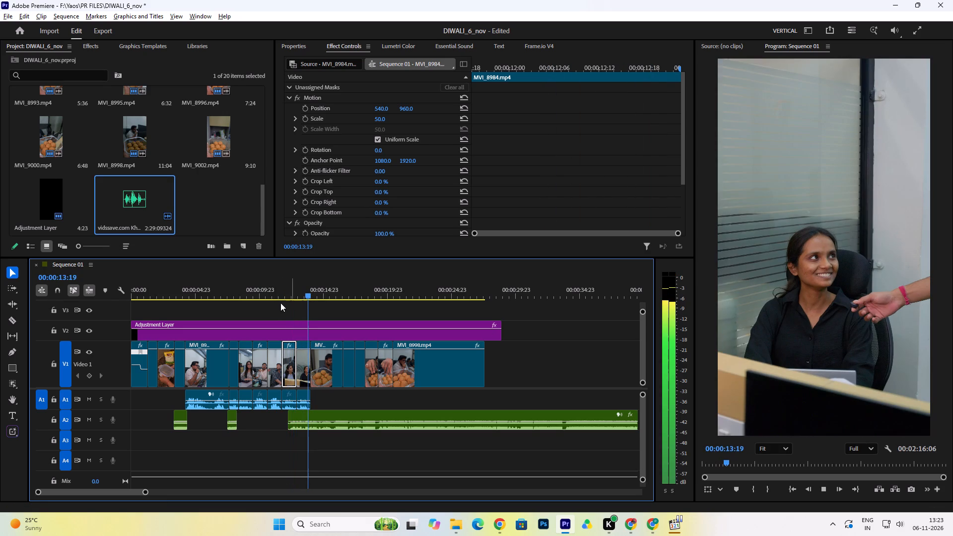
key(space)
key(space)
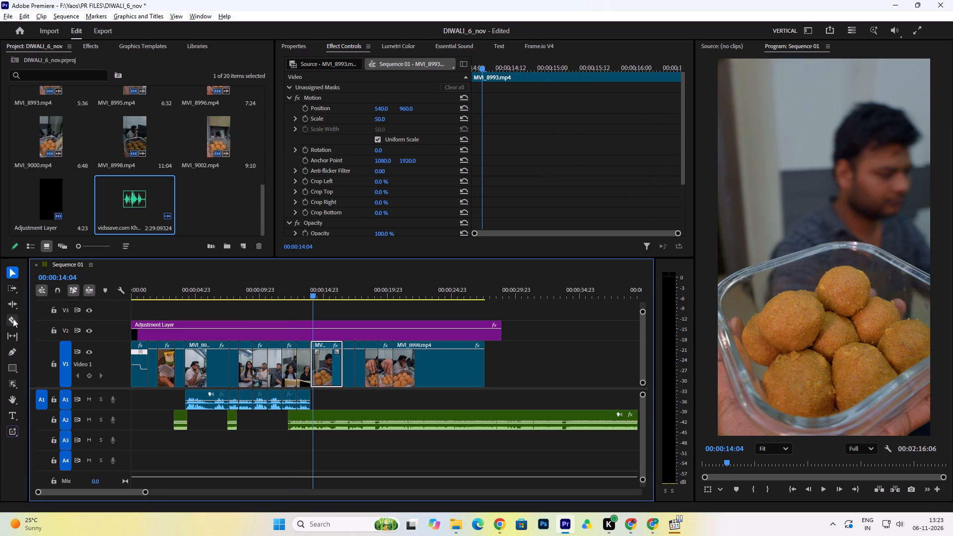
Split the long A2 audio at about 00:00:14:06, trim the end of the piece before the cut to about 00:00:14:02, and play it.
click(13, 319)
click(314, 418)
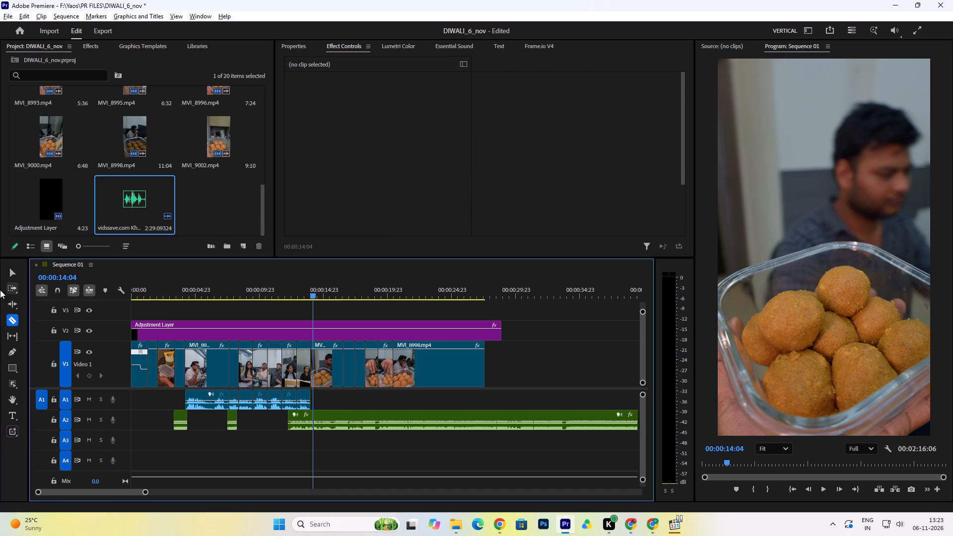
click(14, 269)
drag(142, 494, 119, 494)
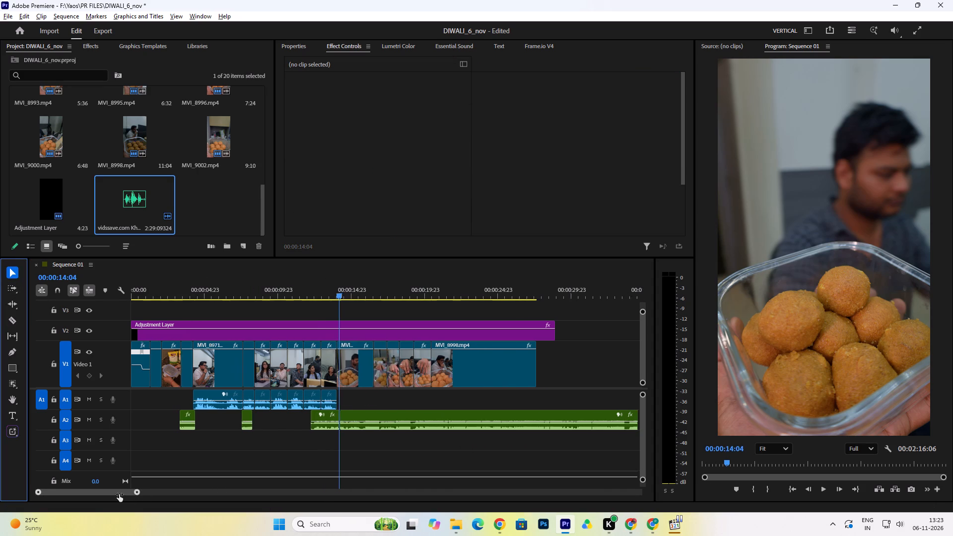
drag(119, 494, 63, 512)
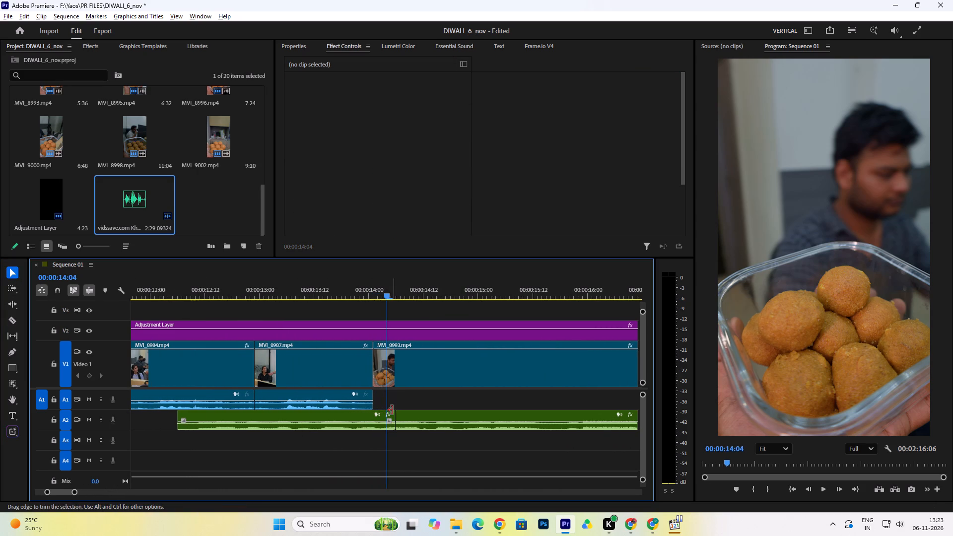
drag(393, 411, 375, 409)
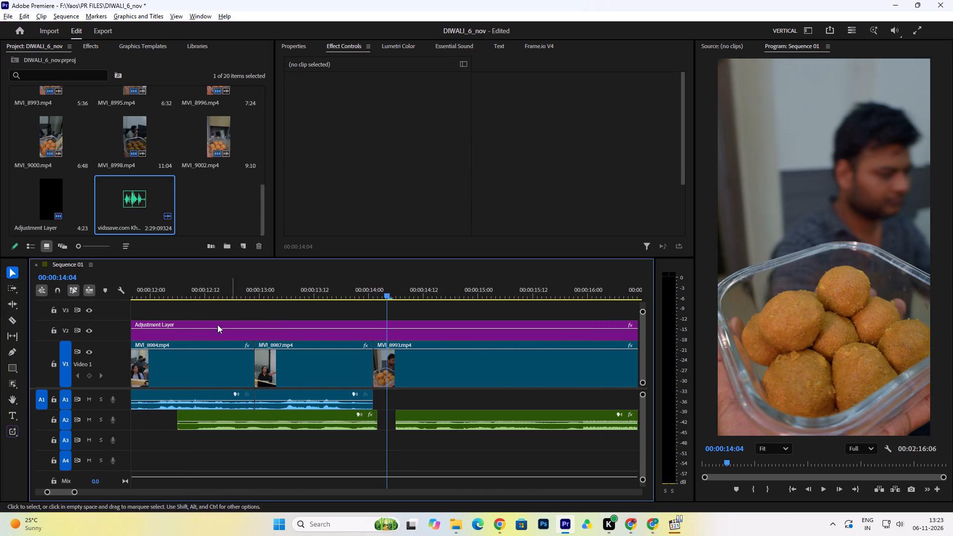
click(172, 294)
key(space)
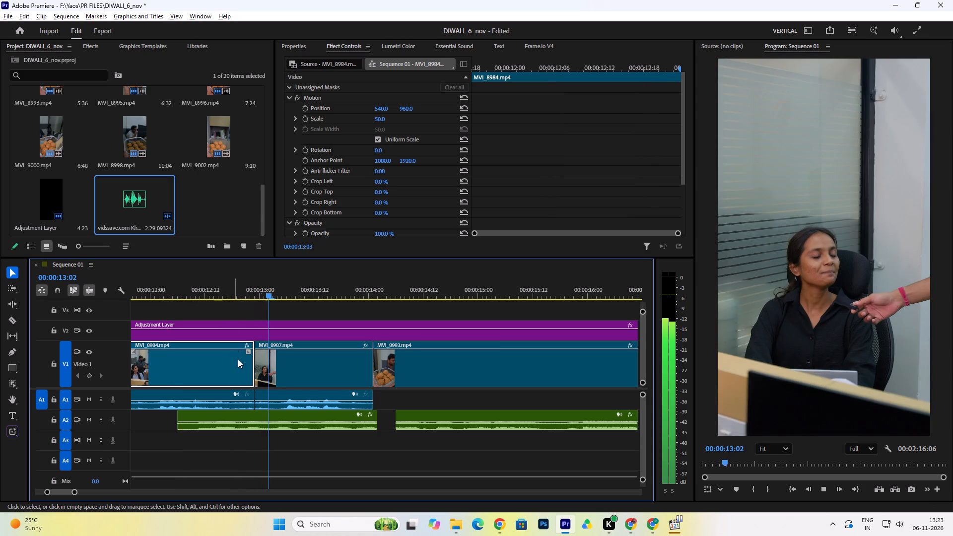
key(space)
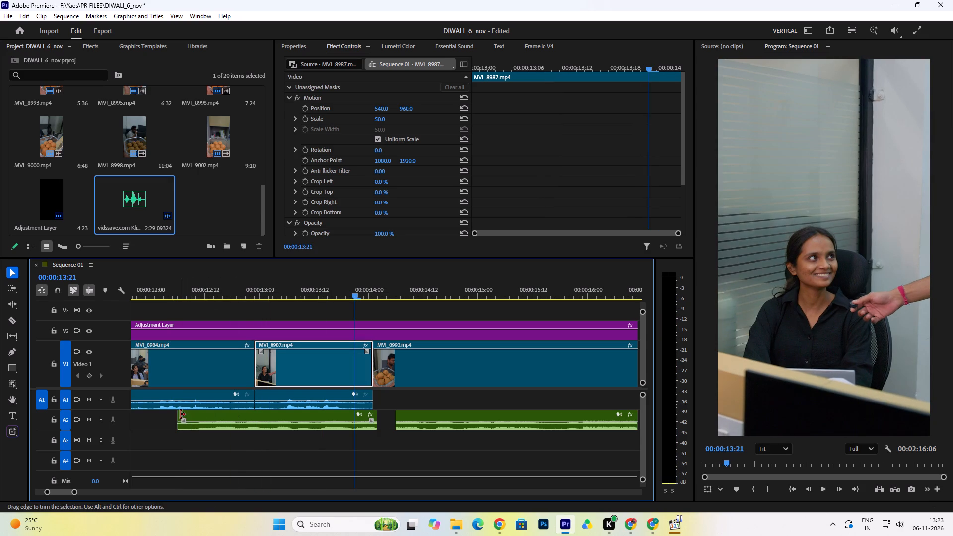
Trim the A2 piece under MVI_8984 and MVI_8987 to run from about 00:00:12:10 to 00:00:13:20, and play it.
drag(180, 414, 199, 416)
drag(375, 415, 348, 420)
click(182, 292)
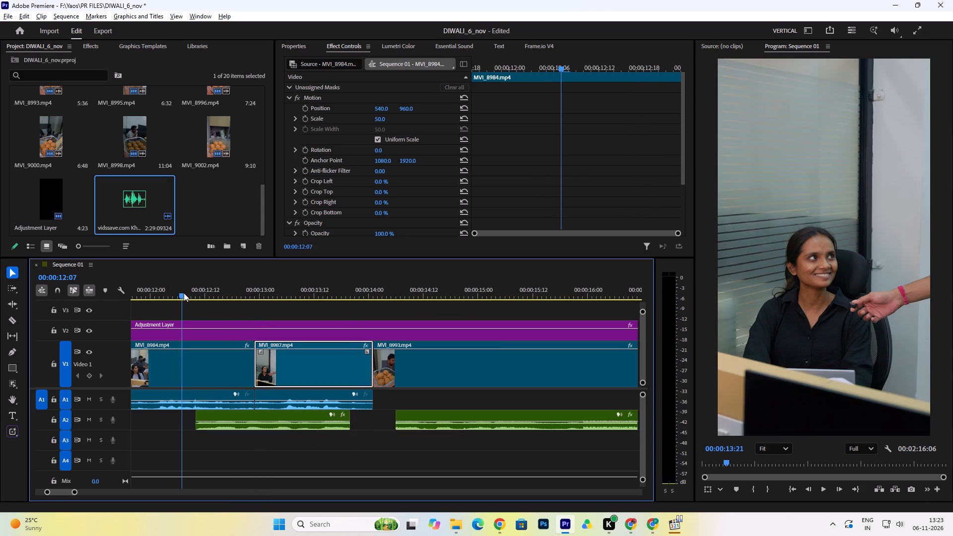
key(space)
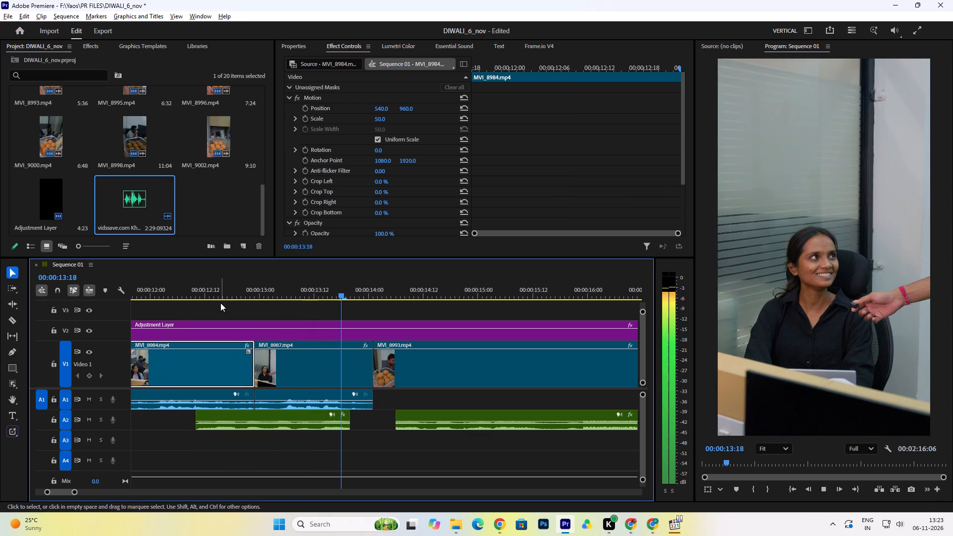
key(space)
Fine-trim the start of that short A2 piece to about 00:00:12:11 and listen to it again.
drag(203, 413, 209, 414)
click(200, 296)
key(space)
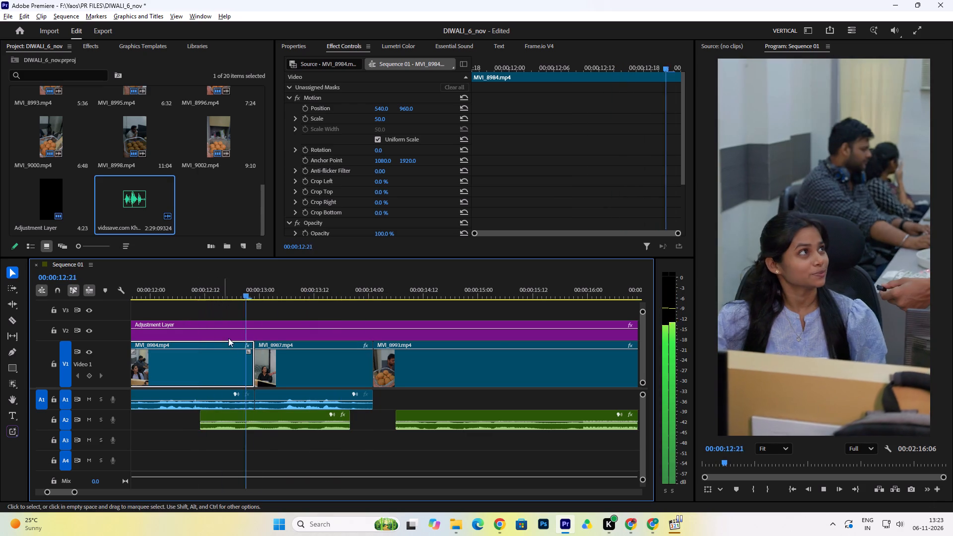
key(space)
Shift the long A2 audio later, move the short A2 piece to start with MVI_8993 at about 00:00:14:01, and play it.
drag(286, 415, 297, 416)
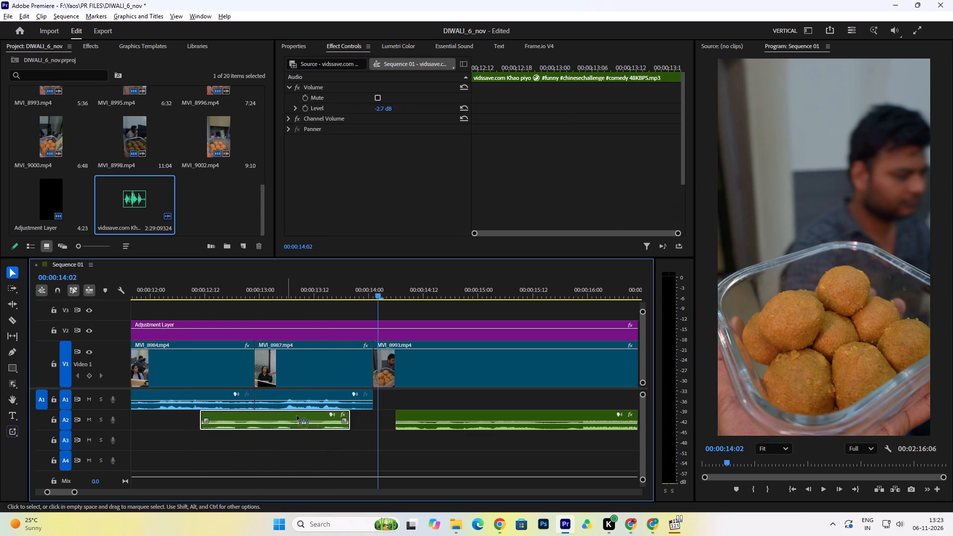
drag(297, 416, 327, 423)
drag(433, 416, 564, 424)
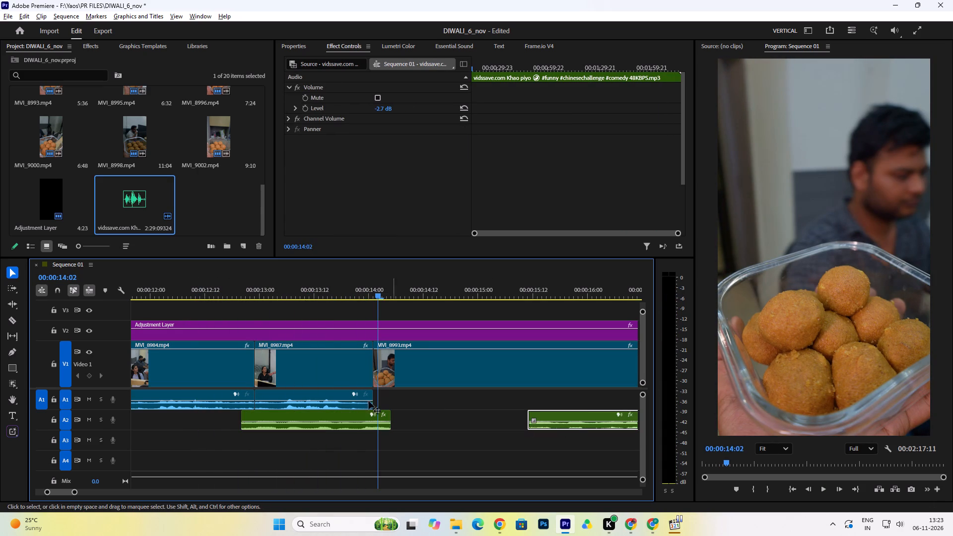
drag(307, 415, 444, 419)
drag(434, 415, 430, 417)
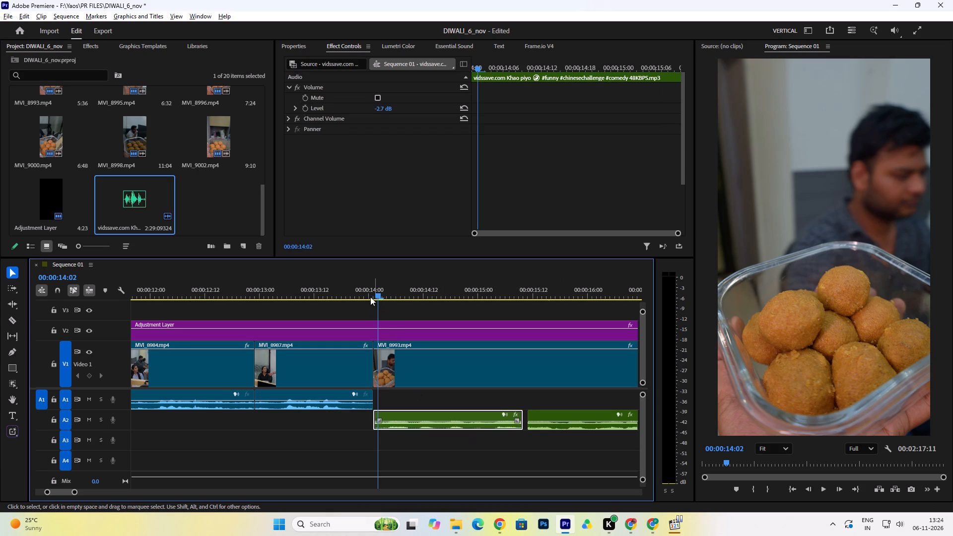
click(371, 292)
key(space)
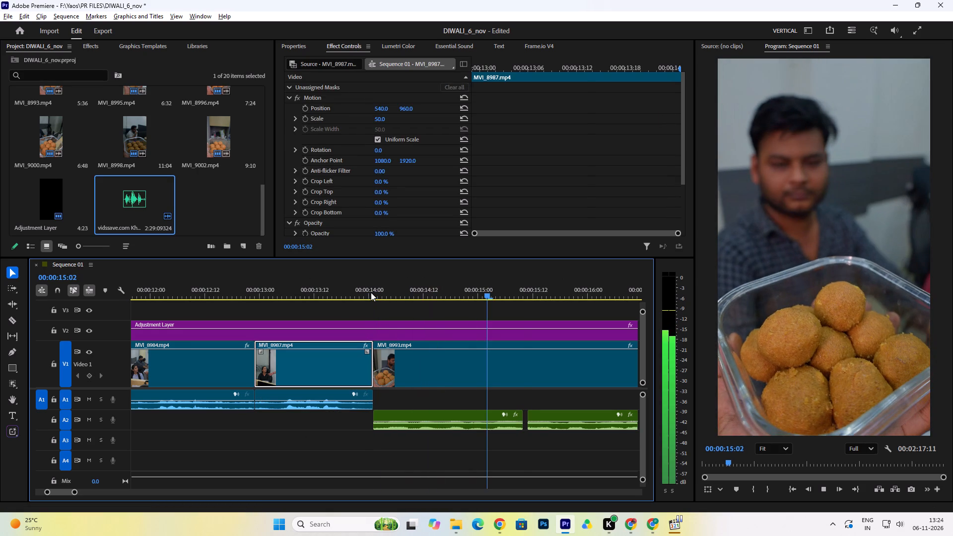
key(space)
Move the short A2 piece to about 00:00:16:13, just after MVI_8993 ends, with the long A2 audio starting right behind it, and play from there.
drag(589, 414, 643, 412)
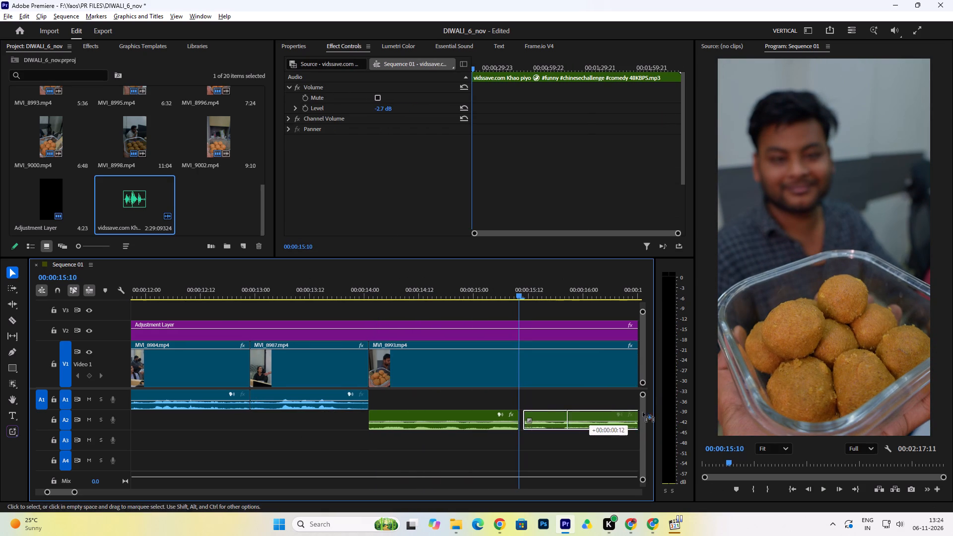
drag(643, 412, 639, 423)
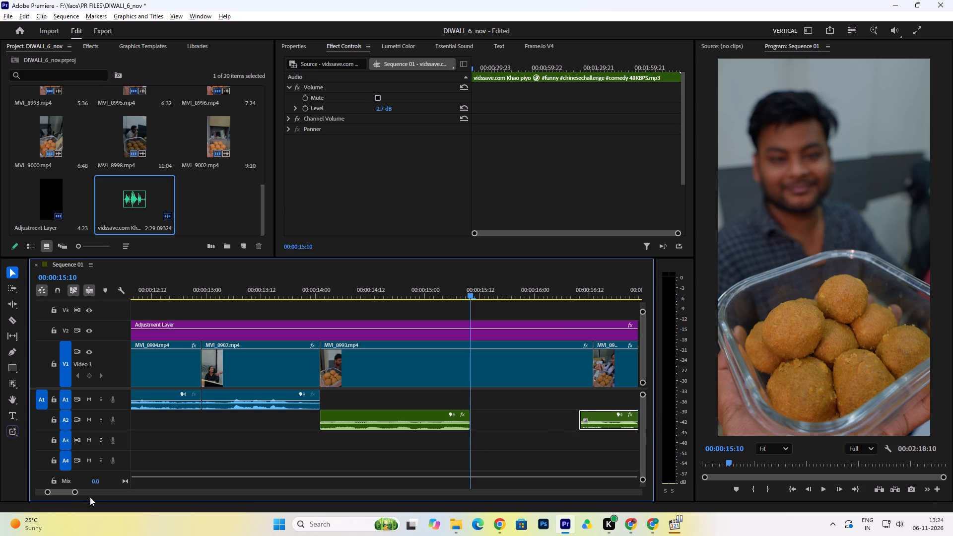
drag(74, 494, 103, 498)
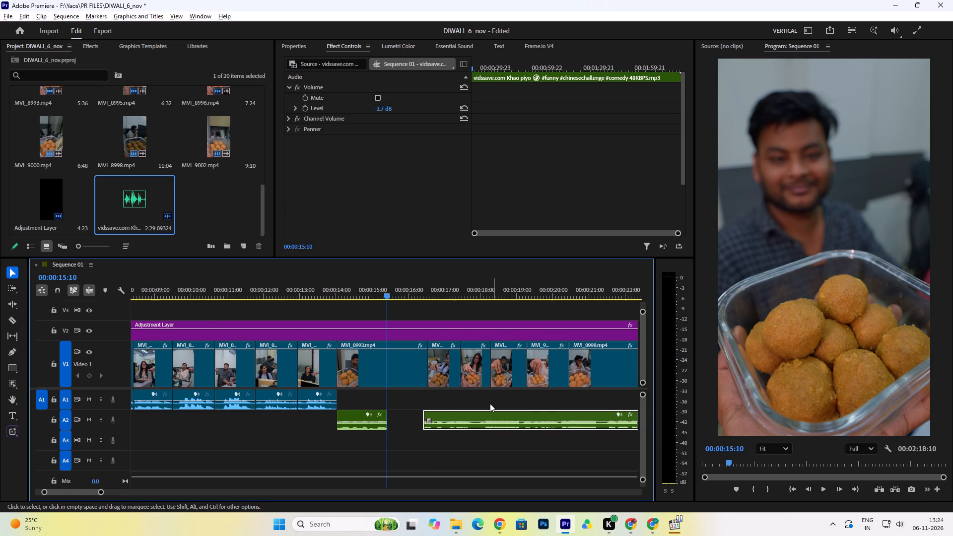
drag(472, 414, 526, 415)
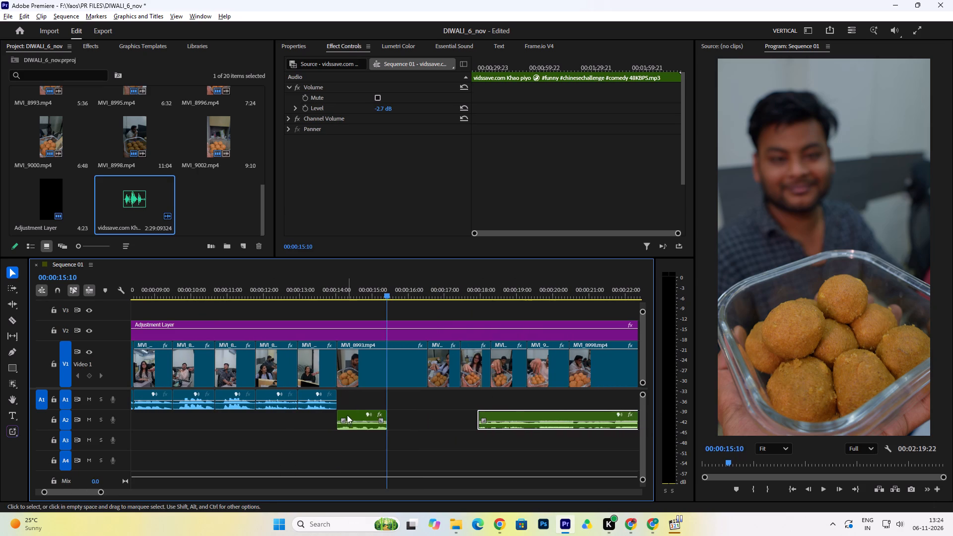
drag(349, 414, 440, 418)
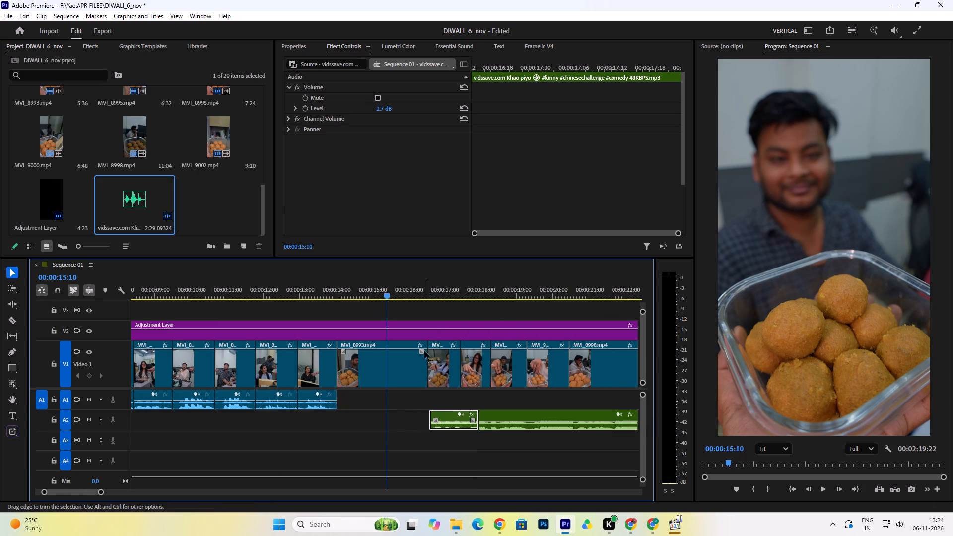
key(space)
key(space)
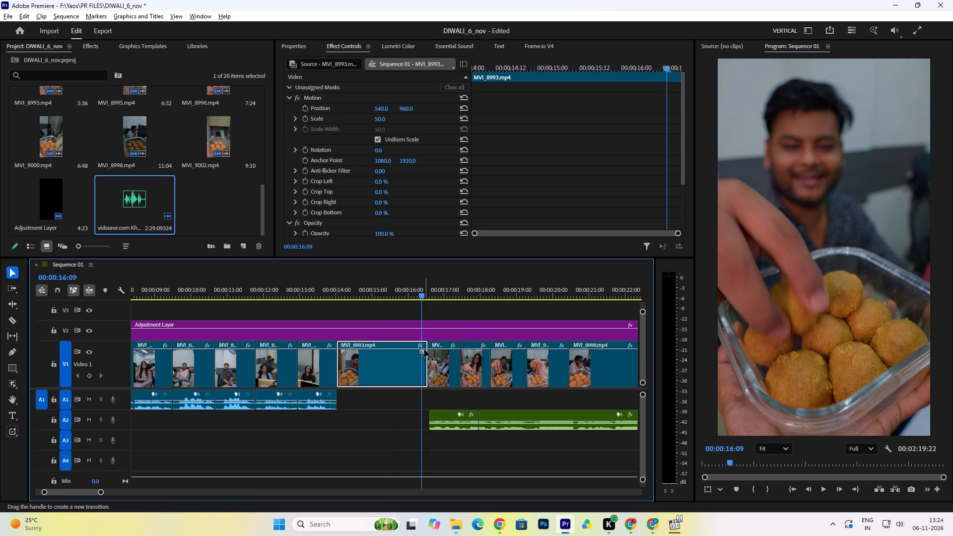
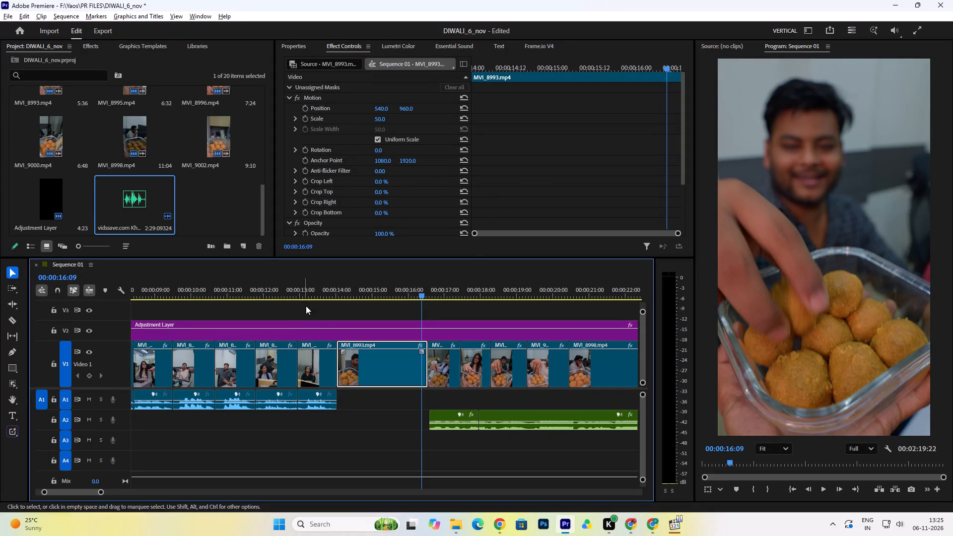
Play the short A2 piece behind MVI_8993 and fine-trim its start to about 00:00:16:13, listening after each adjustment.
click(359, 278)
key(space)
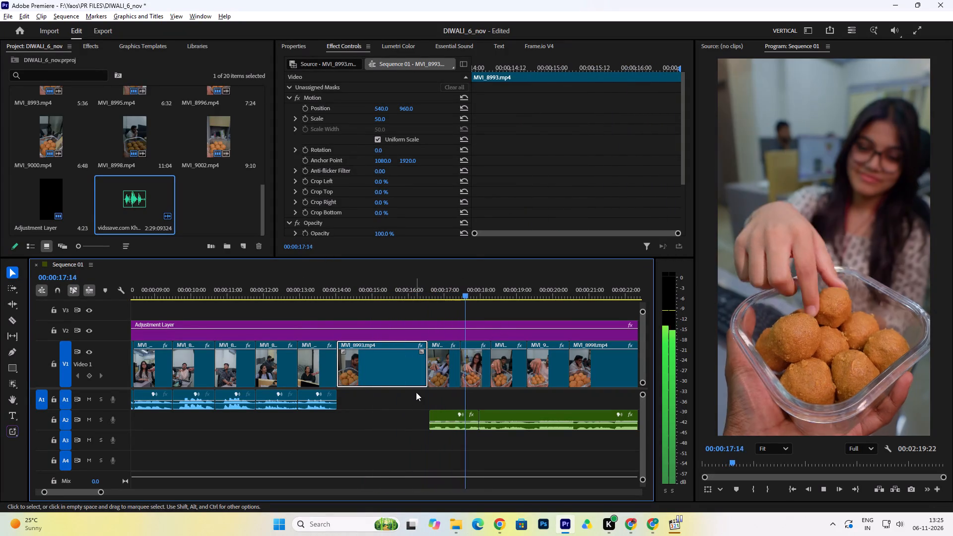
key(space)
drag(443, 412, 437, 411)
click(420, 290)
key(space)
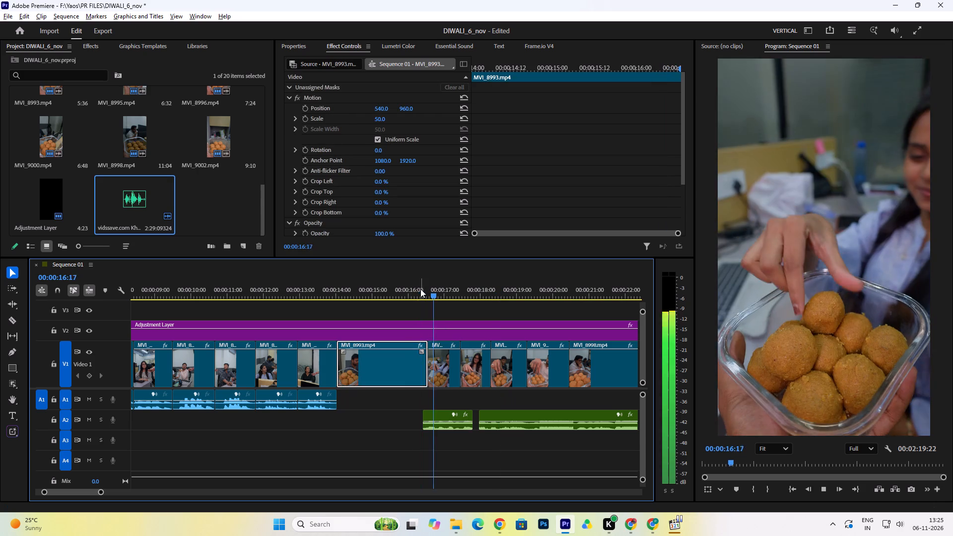
key(space)
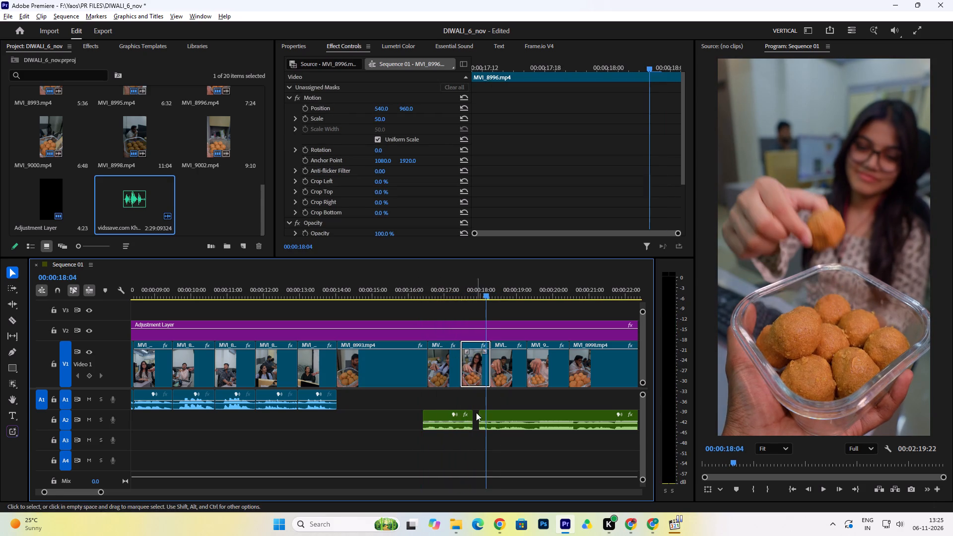
click(423, 414)
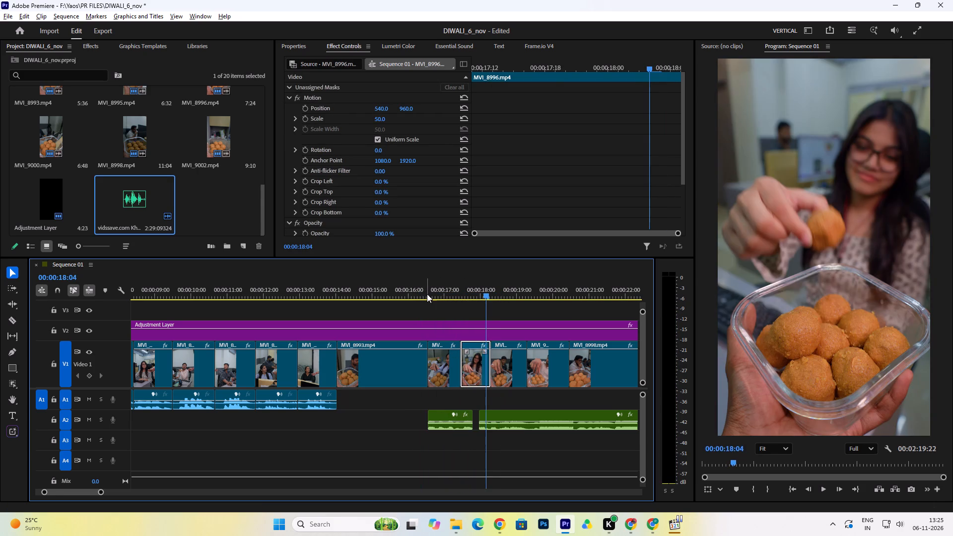
click(426, 292)
key(space)
key(space)
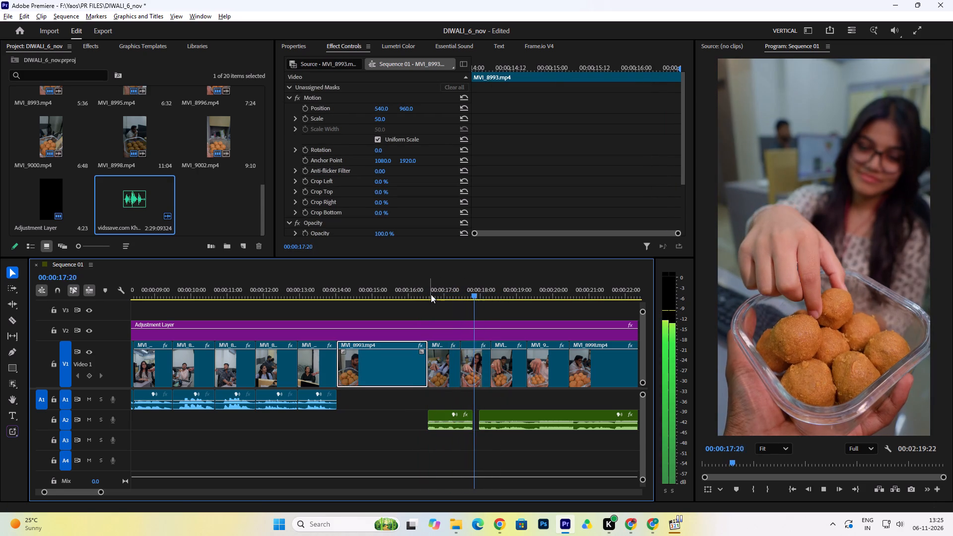
Play the sequence on into MVI_8998 and turn up the system volume while listening to the long A2 audio.
key(space)
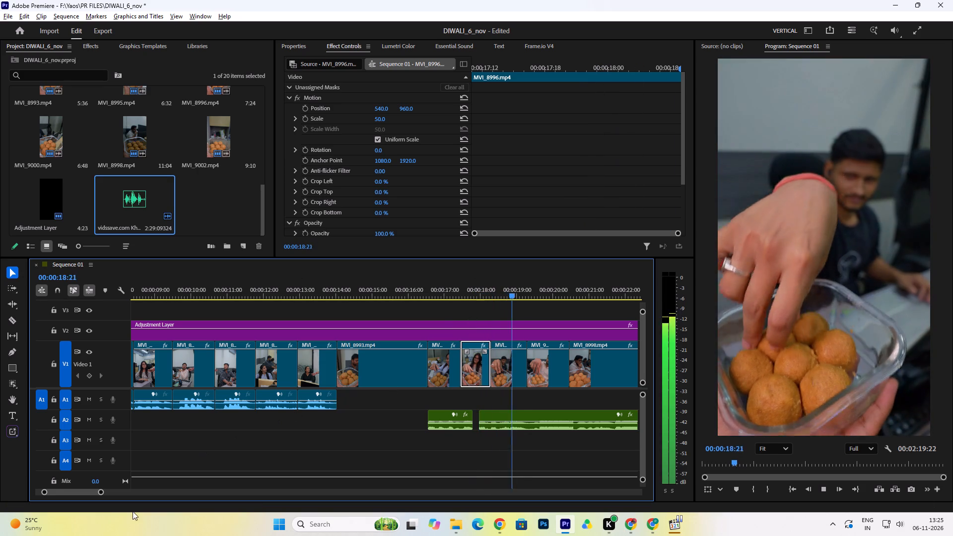
drag(102, 492, 128, 493)
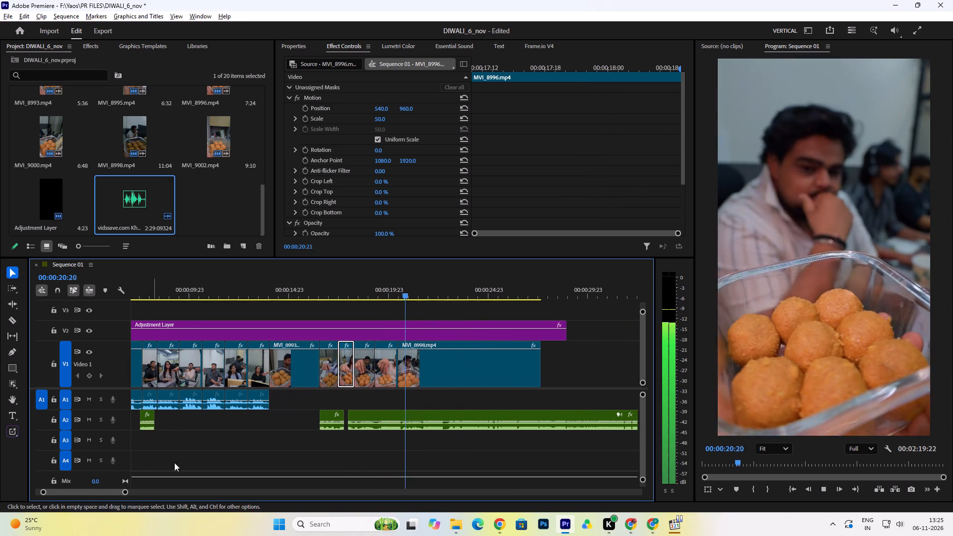
click(899, 523)
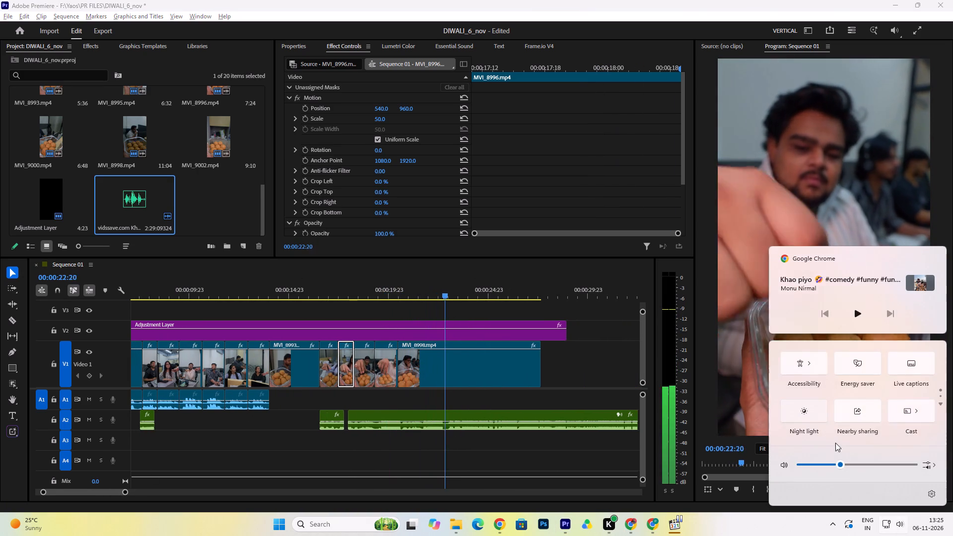
click(867, 463)
click(547, 446)
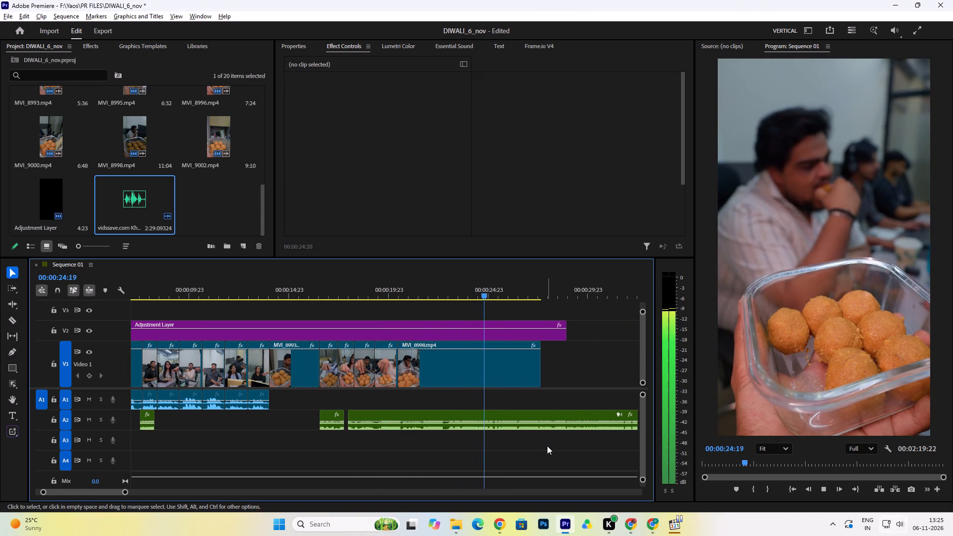
key(space)
Trim the start of the long A2 audio to about 00:00:22:19 under MVI_8998, checking the in-point by playback.
drag(352, 411, 488, 422)
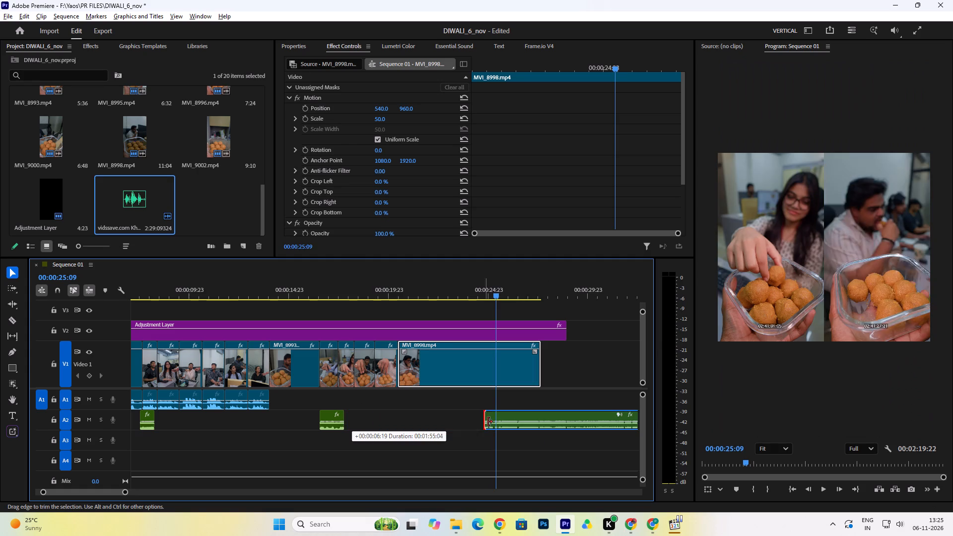
drag(488, 422, 476, 429)
click(469, 284)
key(space)
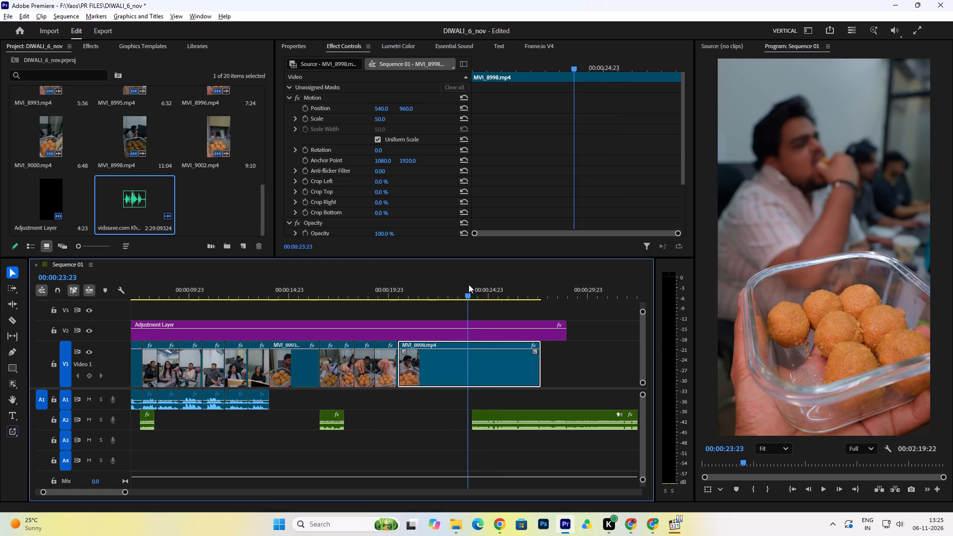
key(space)
drag(475, 415, 450, 420)
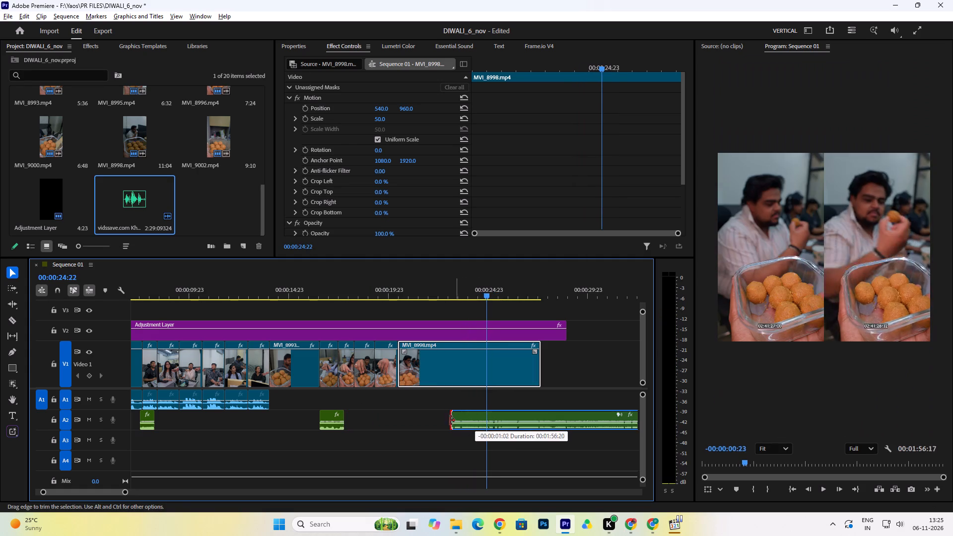
drag(450, 420, 447, 420)
click(440, 293)
key(space)
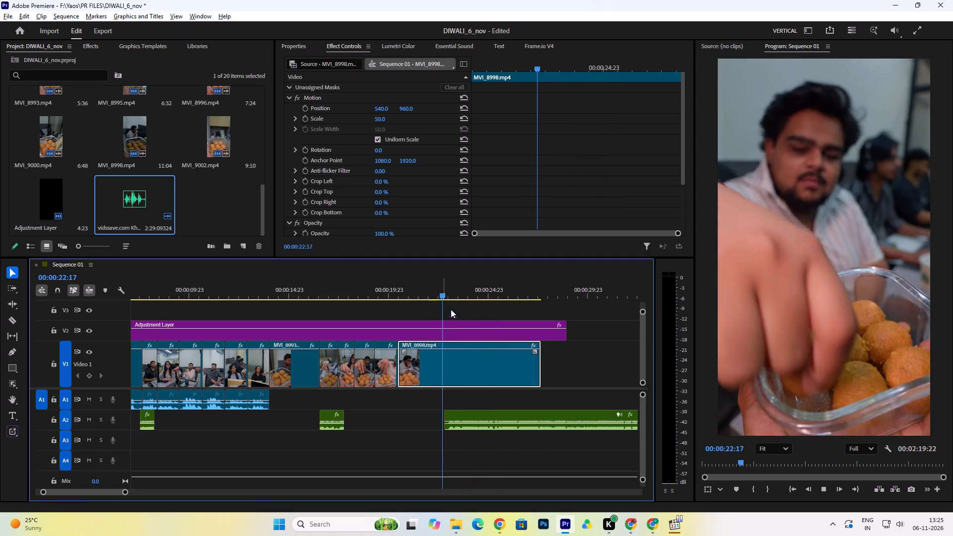
key(space)
Fine-trim the start of the long A2 audio to about 00:00:23:07 and play it from there.
click(446, 411)
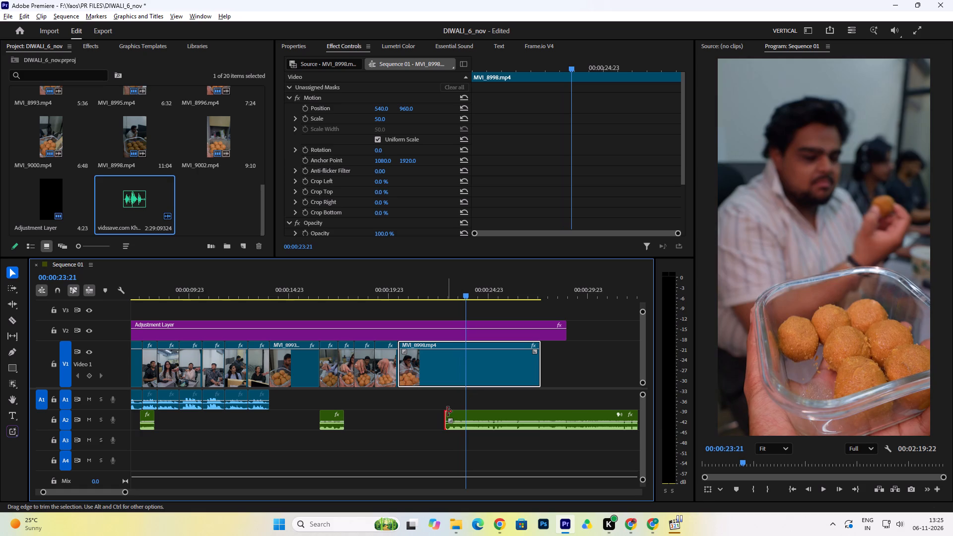
click(440, 291)
key(space)
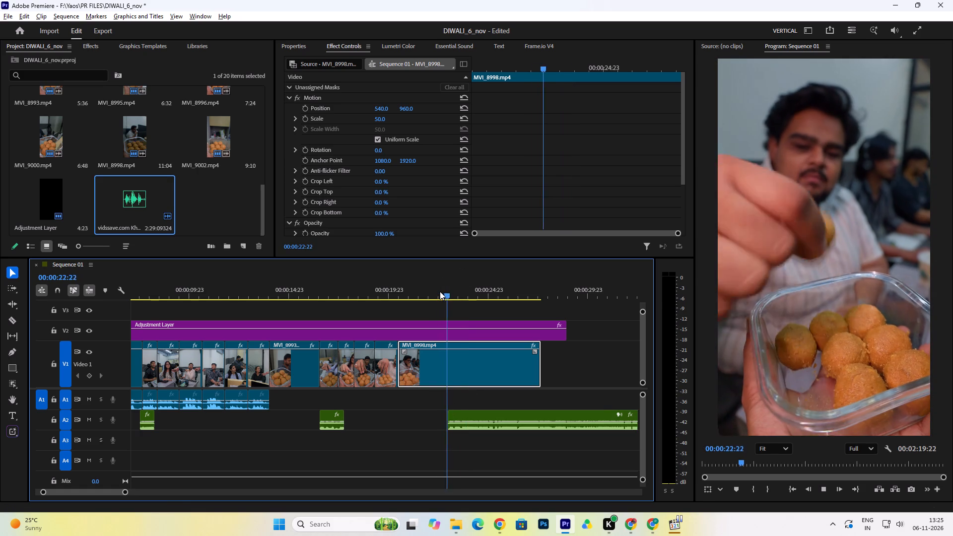
key(space)
drag(450, 414, 456, 416)
click(450, 293)
key(space)
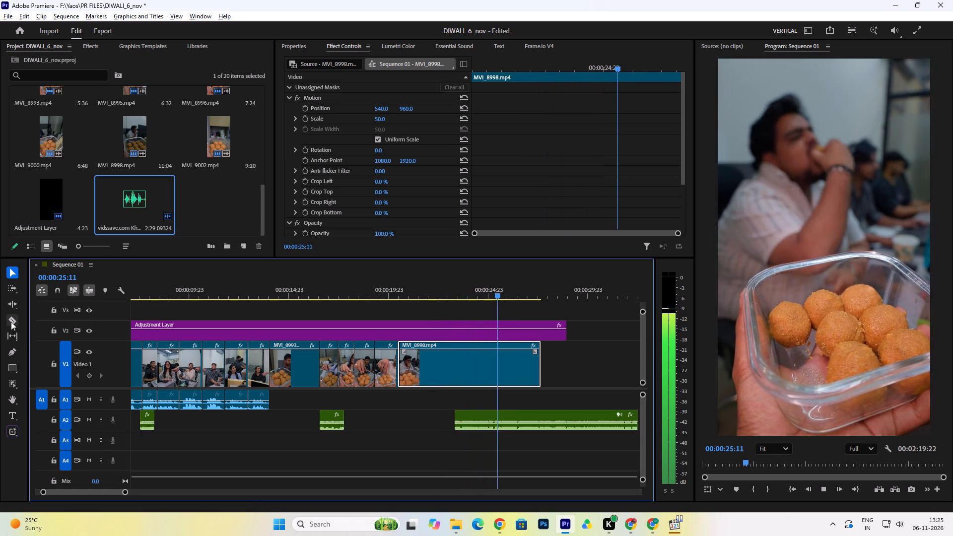
Cut the long A2 audio at about 00:00:25:09 and shift the remaining part to start at about 00:00:26:01.
click(11, 322)
key(space)
click(495, 415)
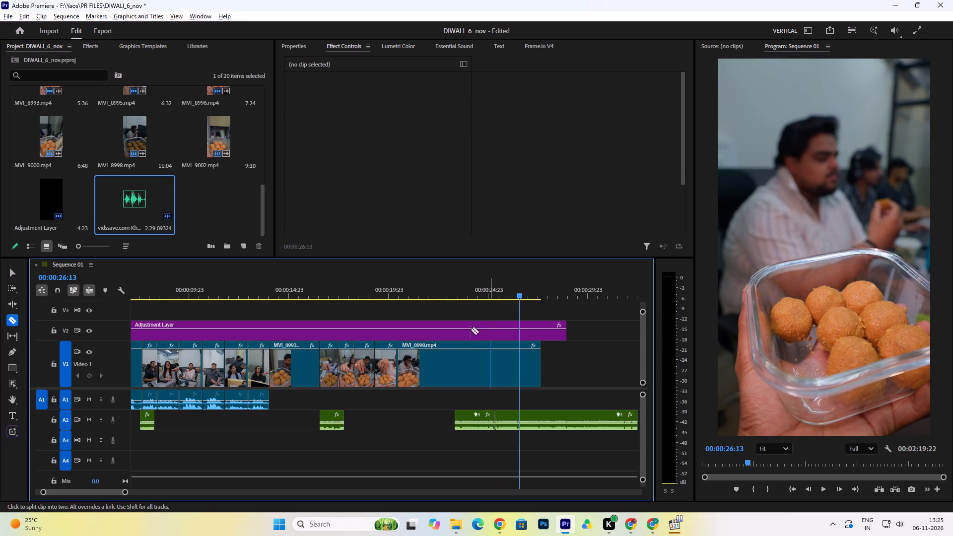
click(13, 272)
drag(516, 414, 529, 413)
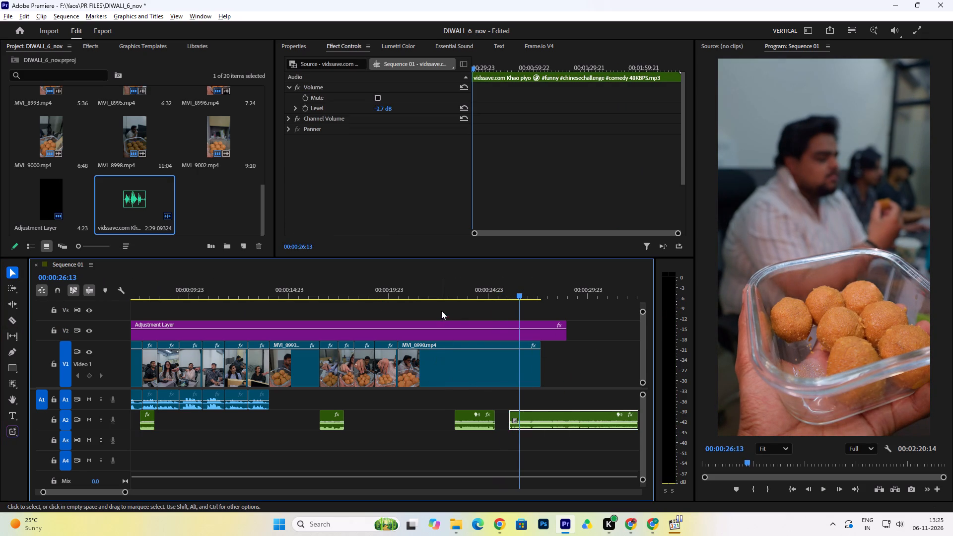
Play the newly cut A2 piece under MVI_8998 and fine-trim its end to about 00:00:25:13.
click(445, 294)
key(space)
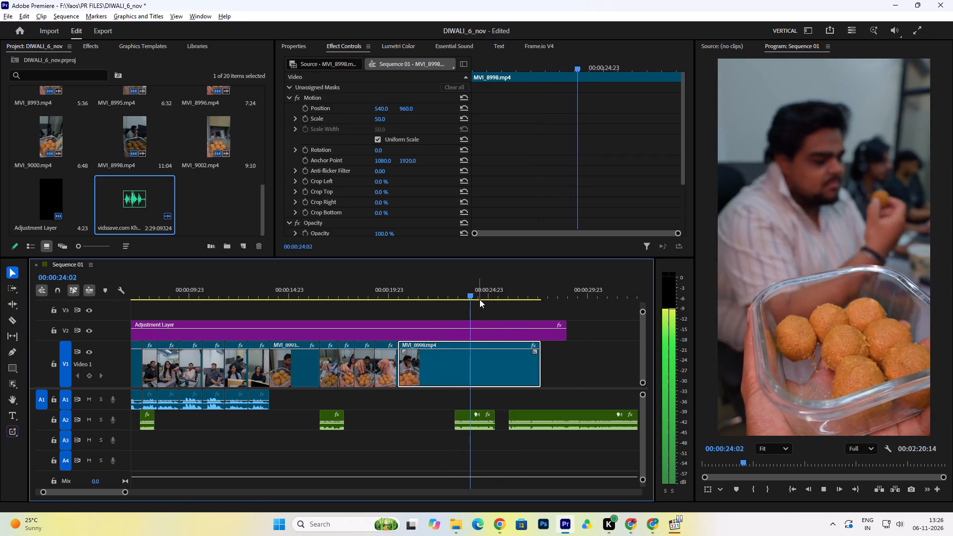
key(space)
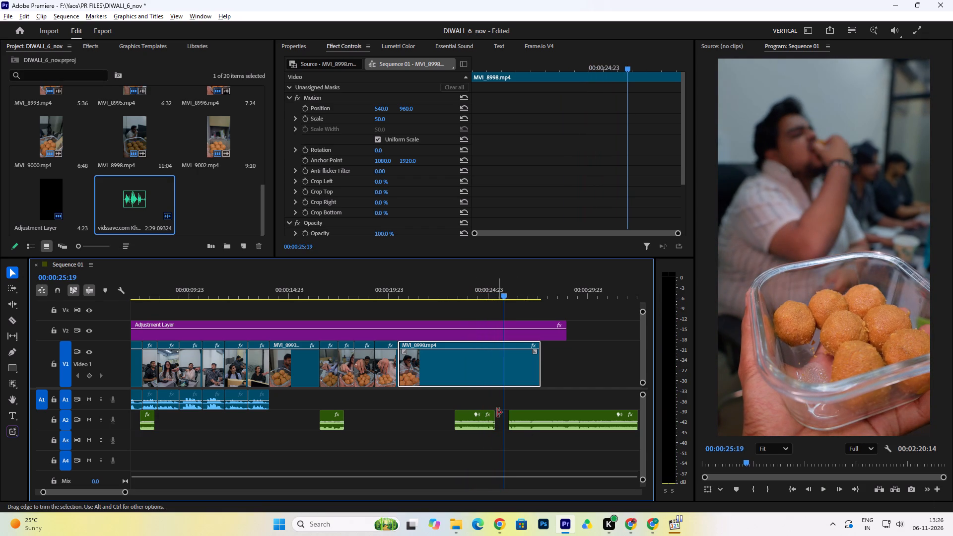
click(497, 412)
click(482, 292)
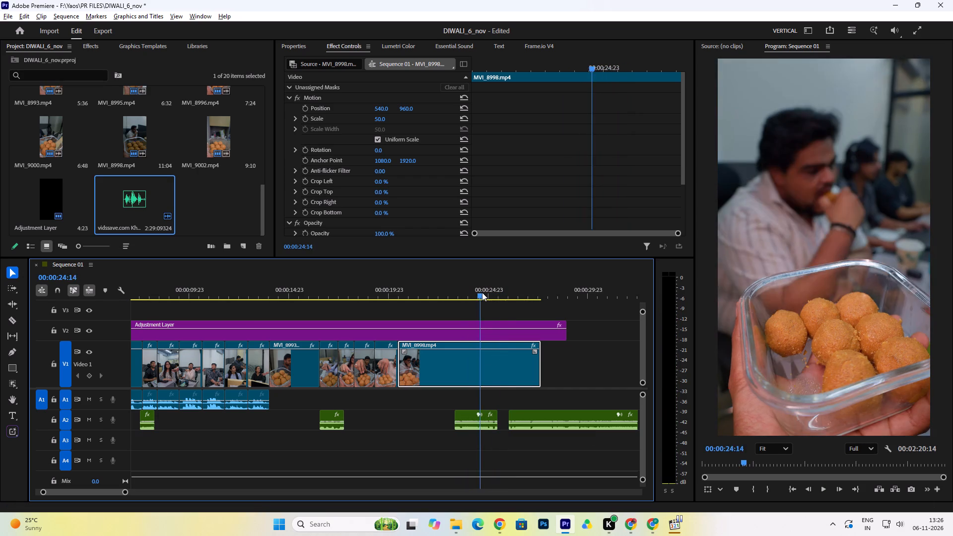
key(space)
key(space)
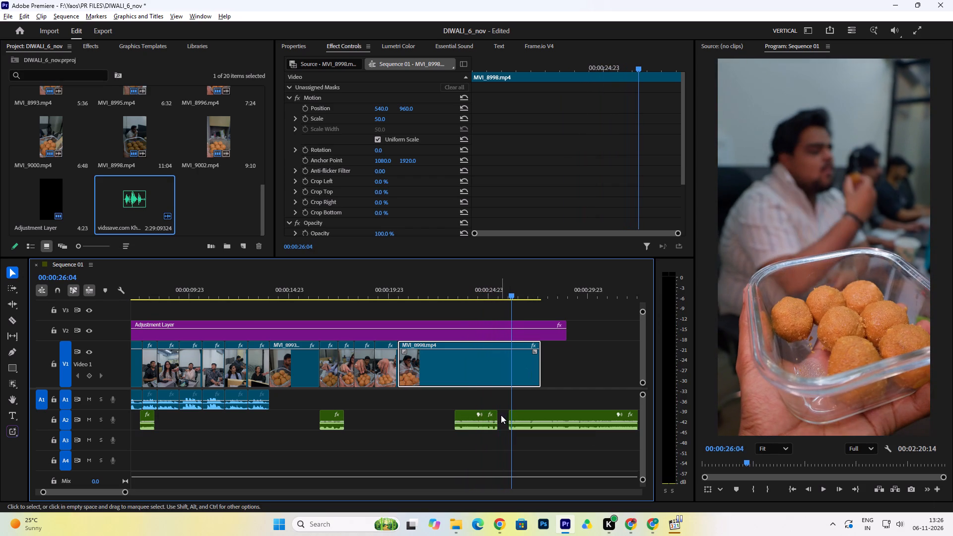
click(499, 413)
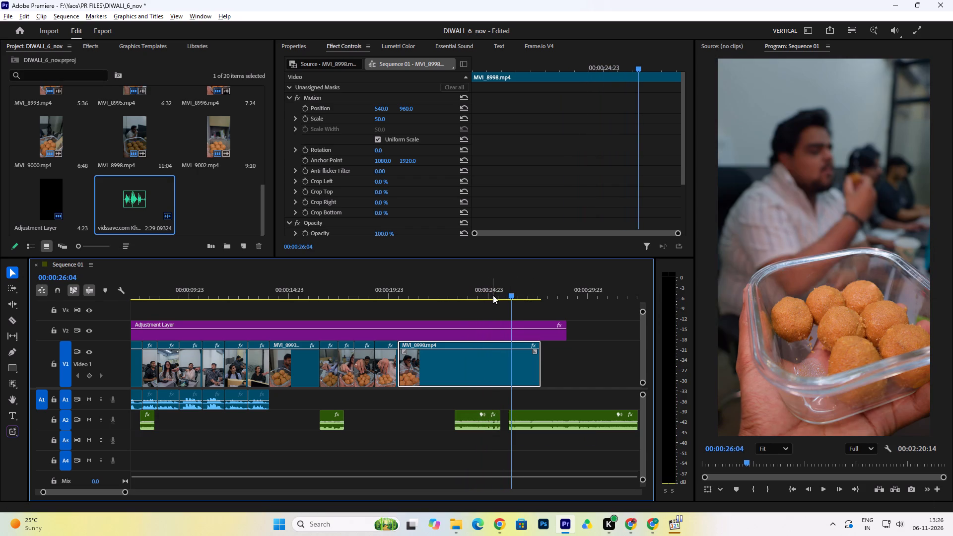
click(493, 295)
key(space)
key(space)
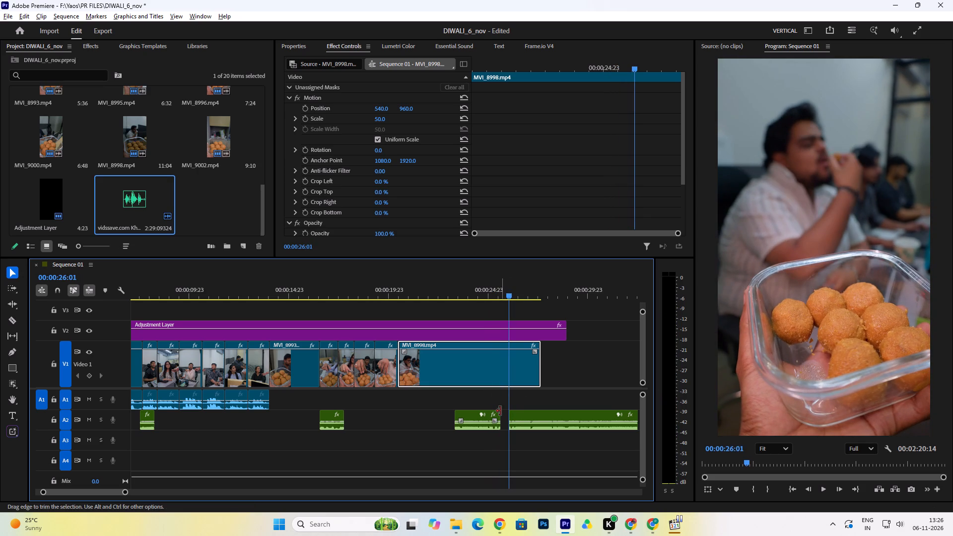
click(500, 411)
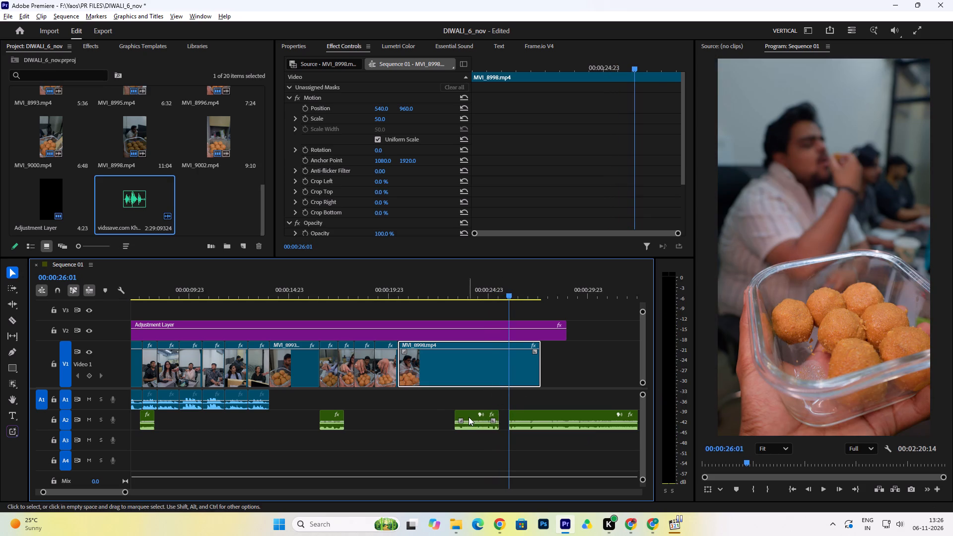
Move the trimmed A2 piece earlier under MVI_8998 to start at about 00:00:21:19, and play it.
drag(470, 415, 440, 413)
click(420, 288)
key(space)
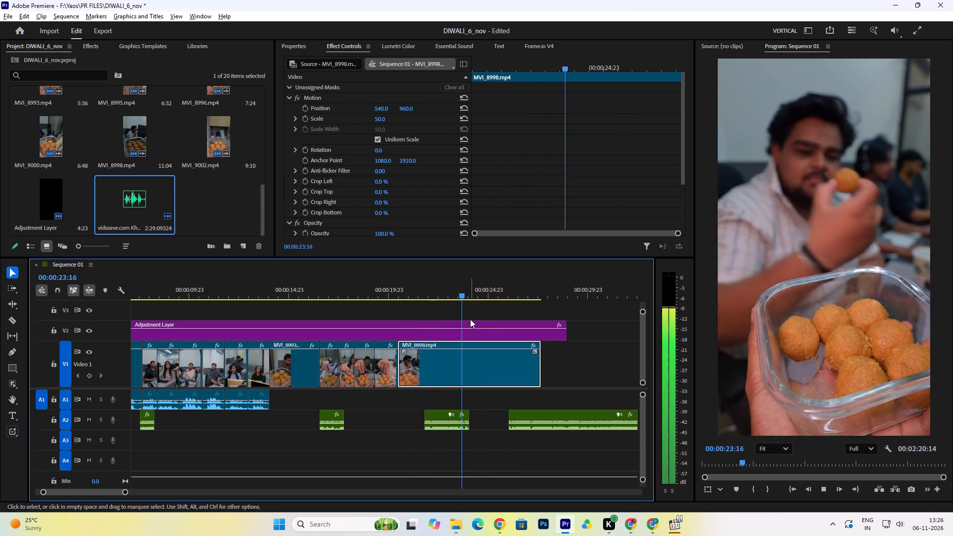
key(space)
Trim the end of the A2 piece under MVI_8998 to about 00:00:23:23 and listen to it.
drag(163, 503, 69, 486)
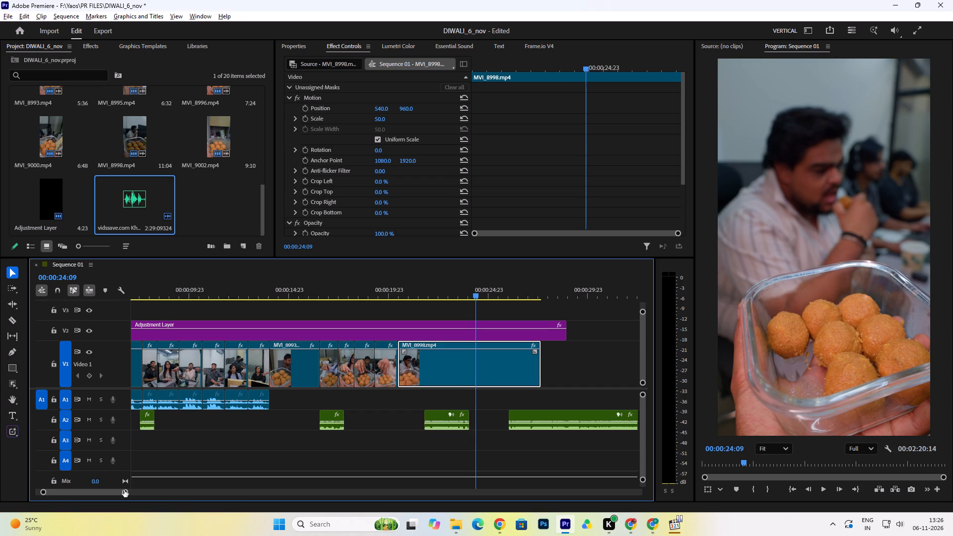
drag(124, 490, 45, 492)
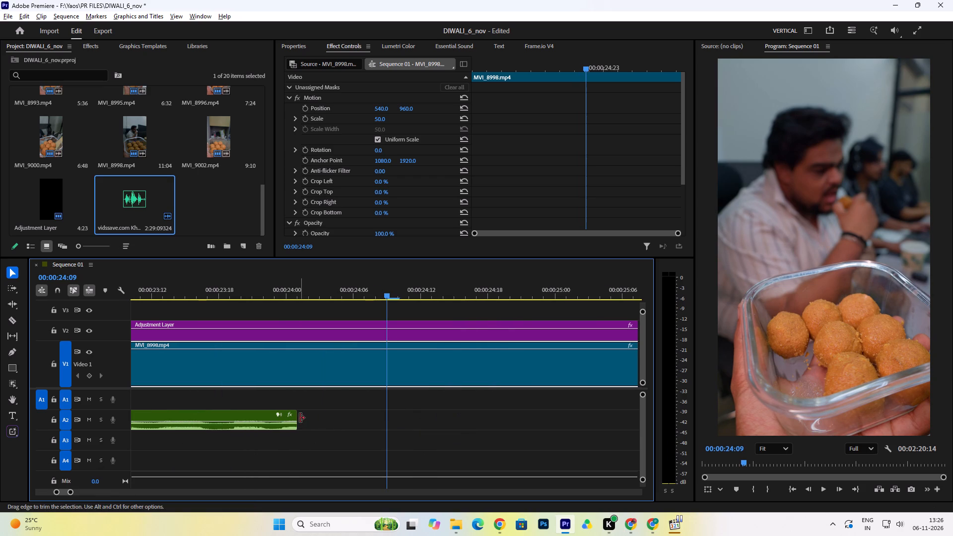
drag(296, 415, 269, 419)
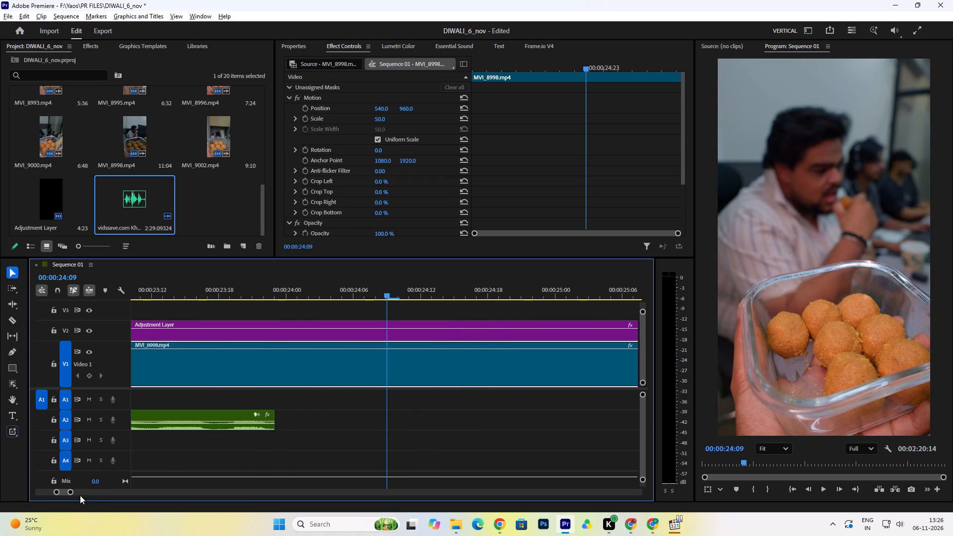
drag(69, 490, 110, 492)
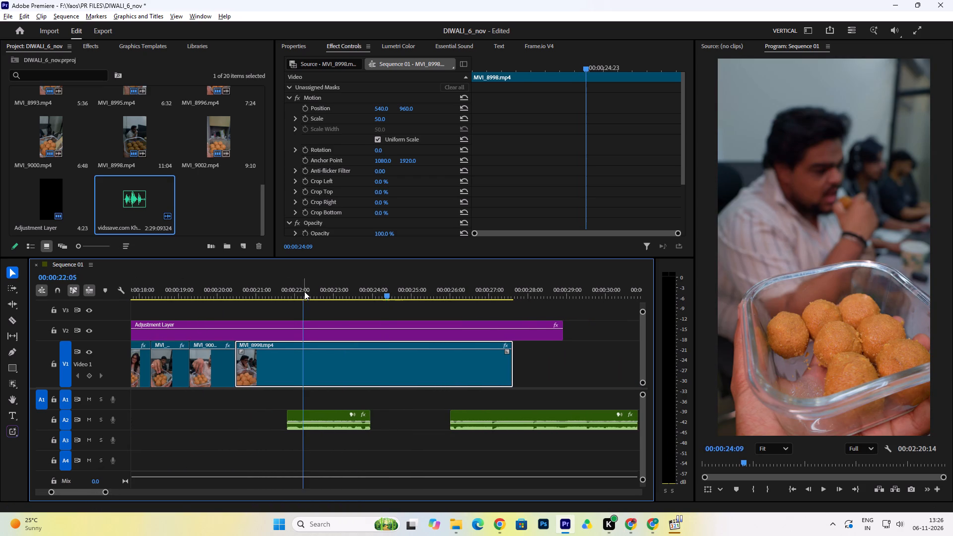
click(304, 291)
key(space)
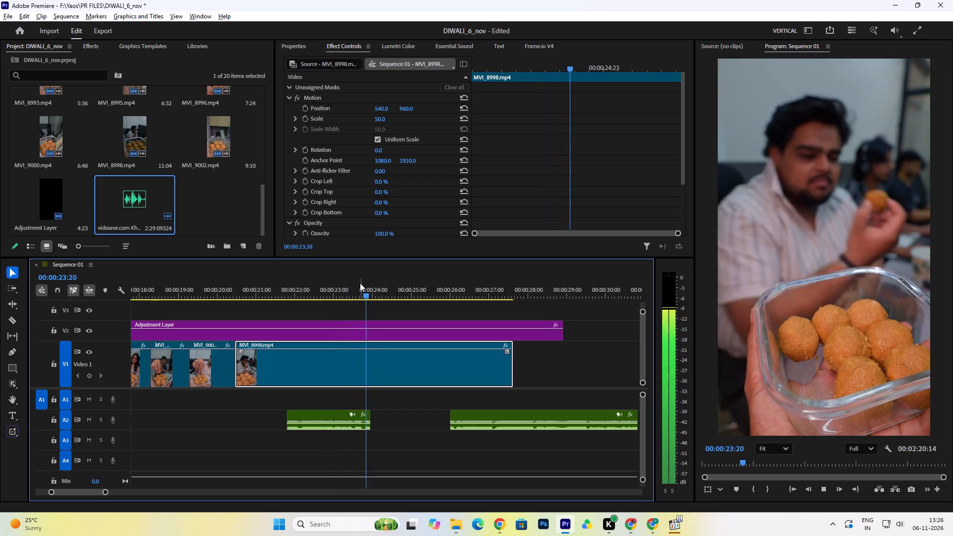
key(space)
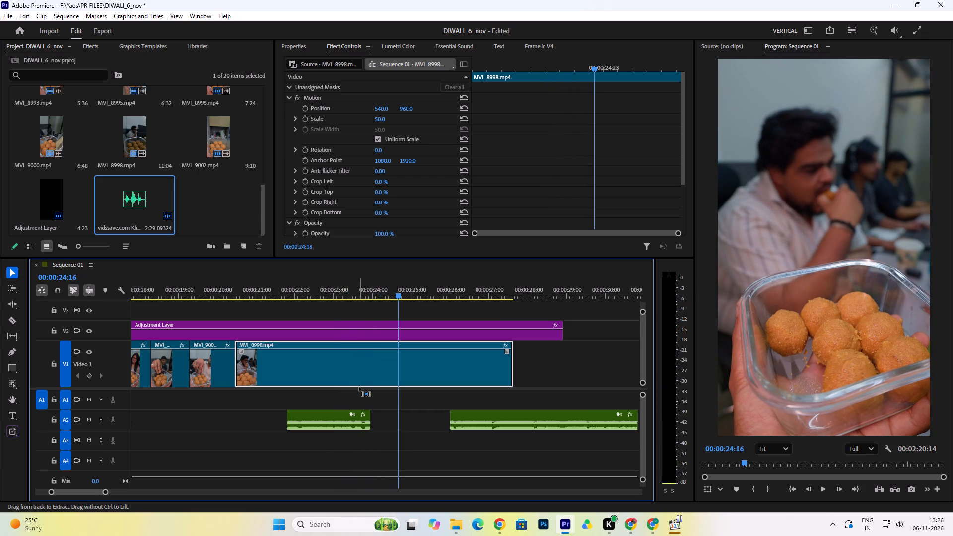
Save the project.
key(ctrl+s)
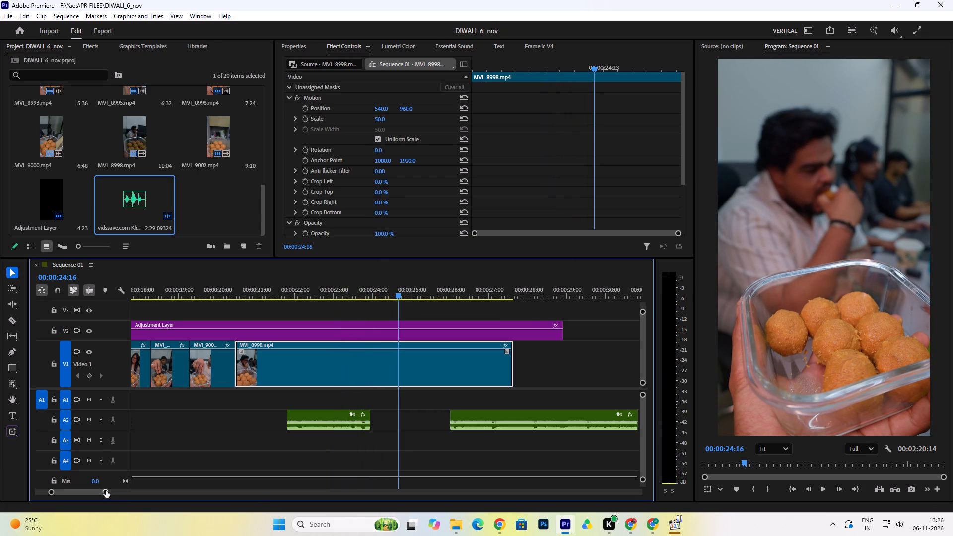
Move the trimmed A2 piece from under MVI_8998 to start with MVI_8993 at about 00:00:14:01, and play from just before it.
drag(106, 490, 187, 501)
drag(340, 412, 268, 418)
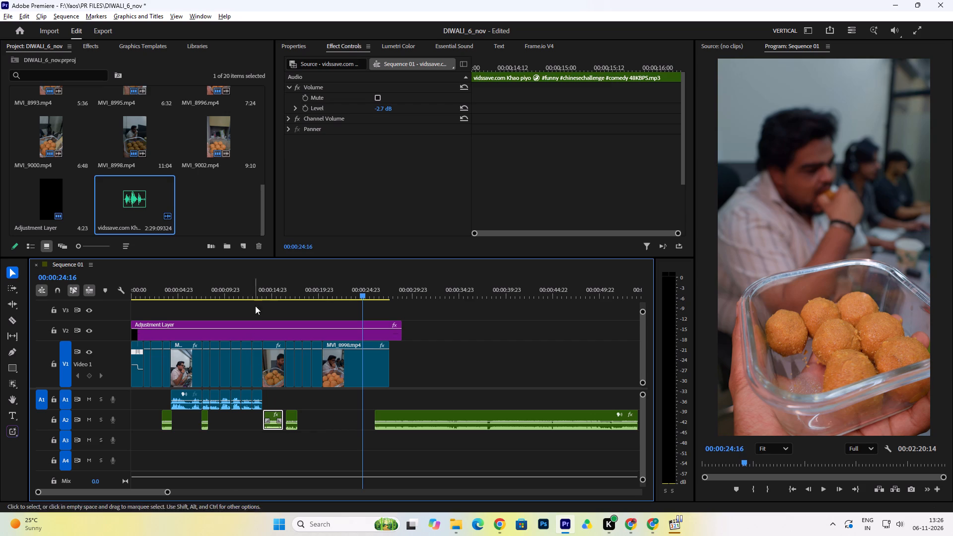
click(265, 294)
click(255, 291)
key(space)
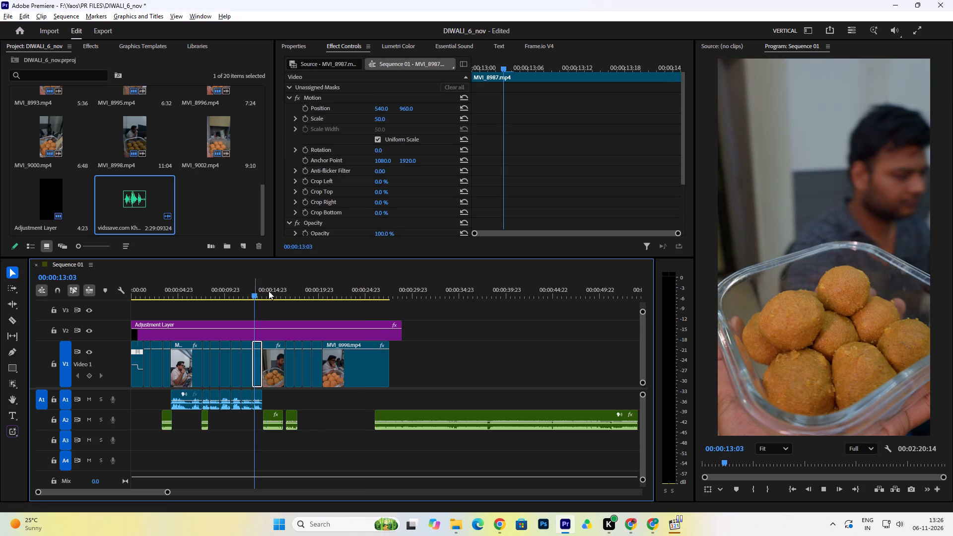
Play the sequence from near its start through the MVI_8993 clip.
click(151, 293)
key(space)
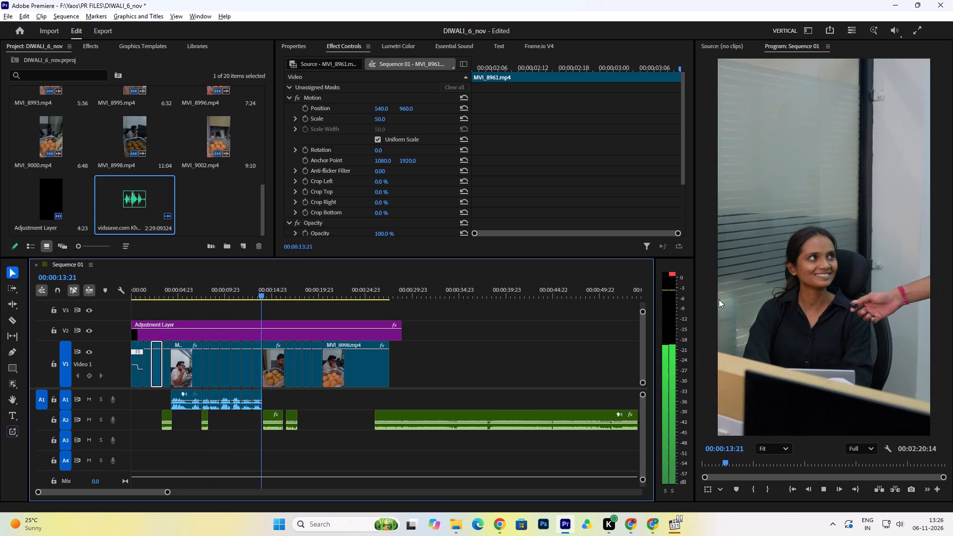
key(space)
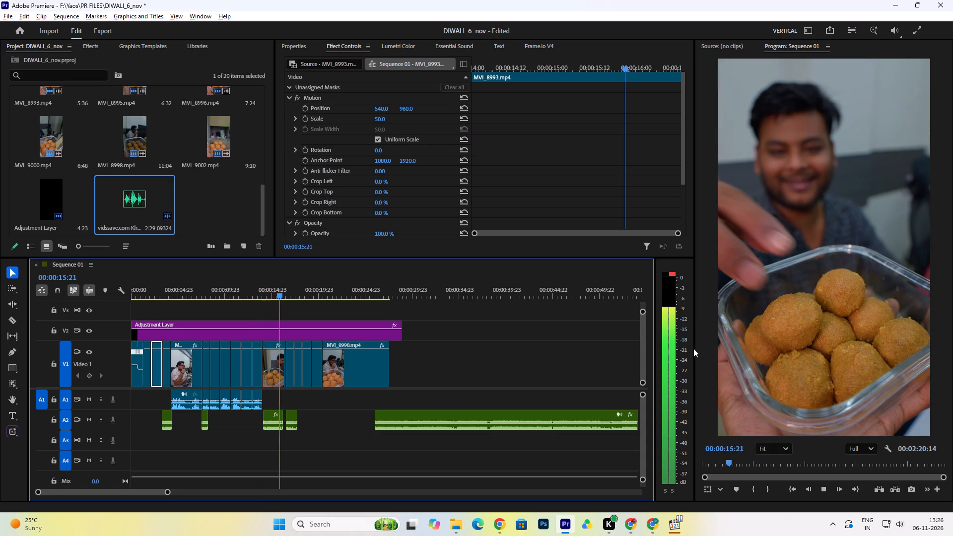
Move the A2 piece under MVI_8993 later to about 00:00:14:08 so it meets the following piece, and play from the clip's start.
click(269, 414)
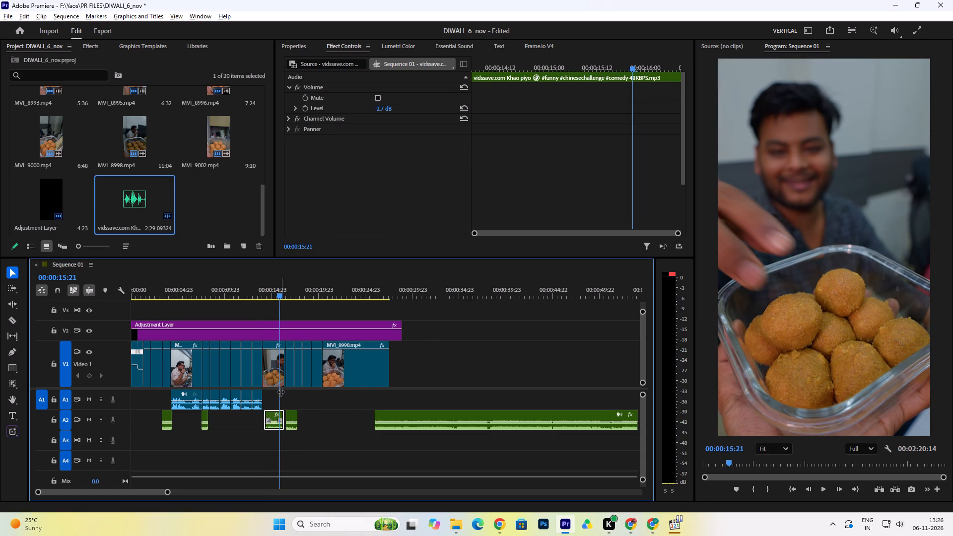
drag(165, 492, 156, 493)
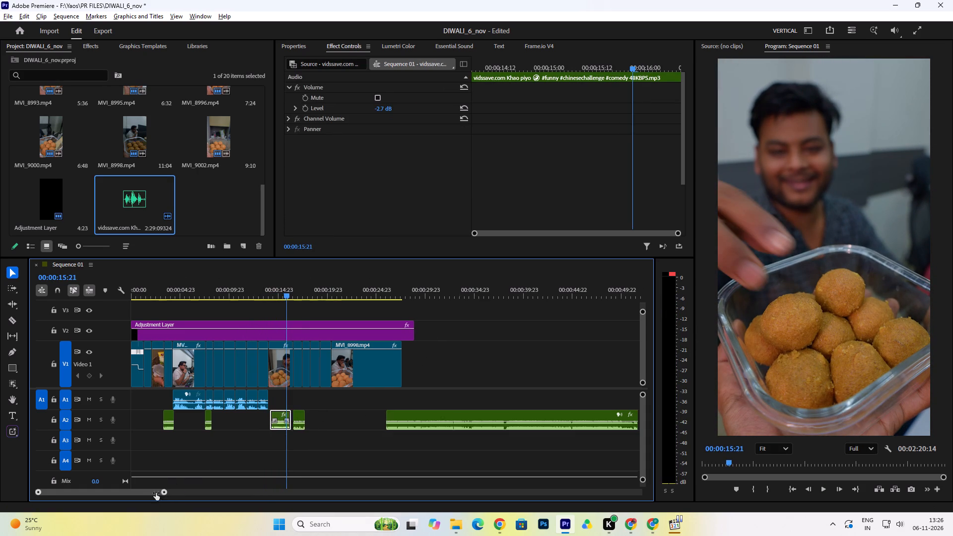
drag(156, 493, 88, 508)
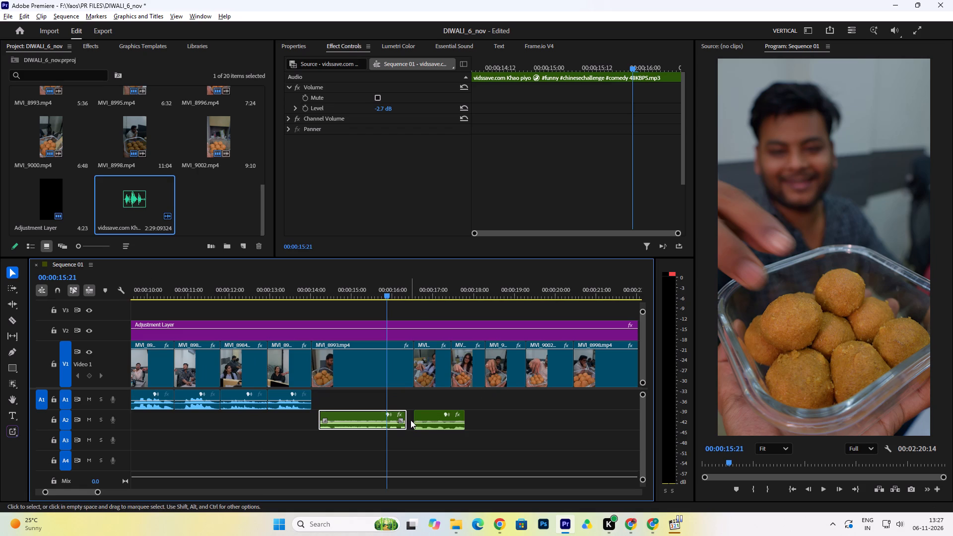
click(410, 420)
key(Delete)
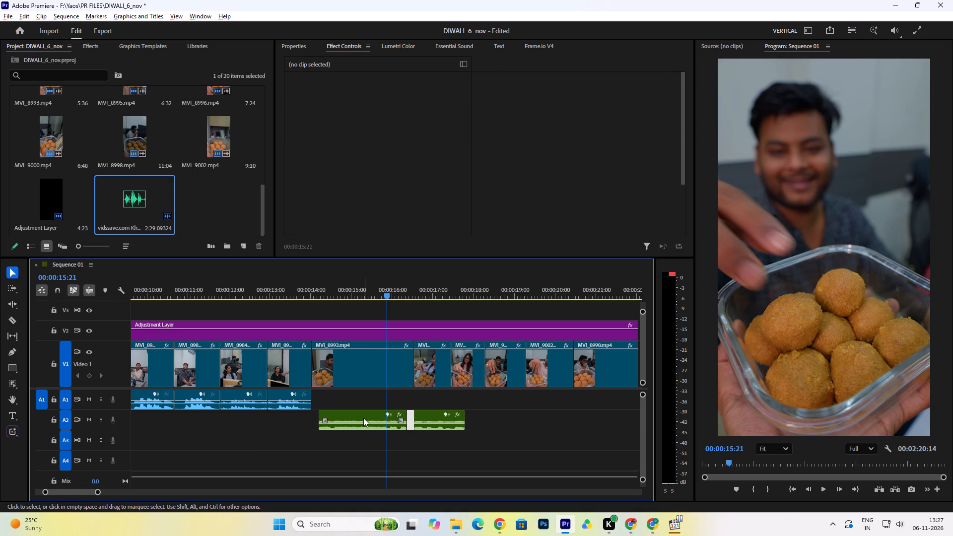
drag(363, 416, 369, 416)
click(319, 294)
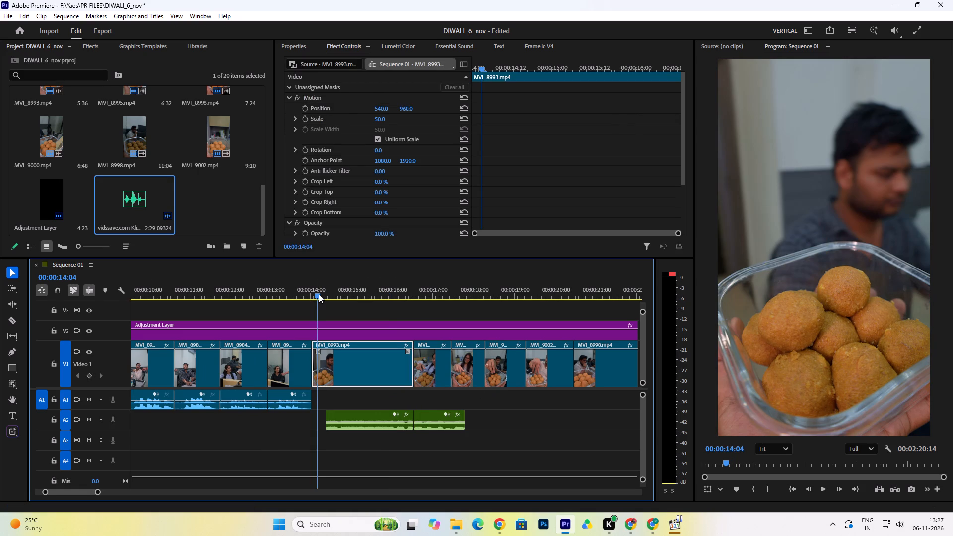
click(311, 293)
key(space)
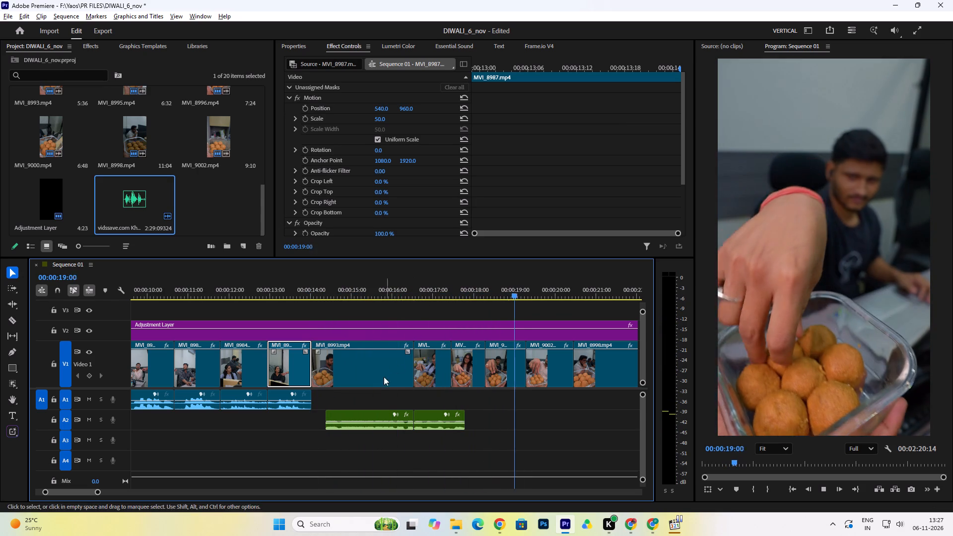
key(space)
Listen to the long remaining A2 audio, trim its start to about 00:00:28:14, and check the new opening.
drag(99, 492, 130, 494)
click(520, 290)
key(space)
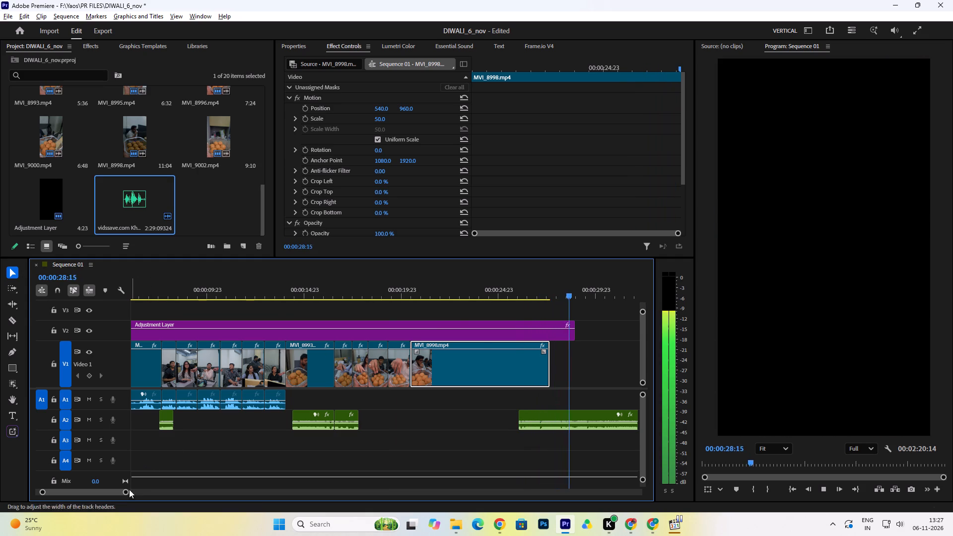
drag(126, 493, 148, 494)
key(space)
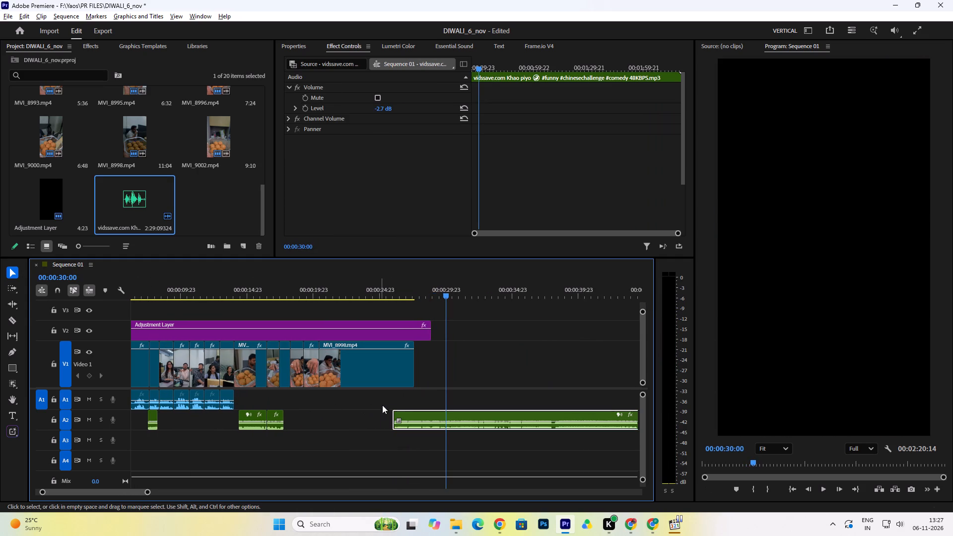
drag(394, 411, 428, 417)
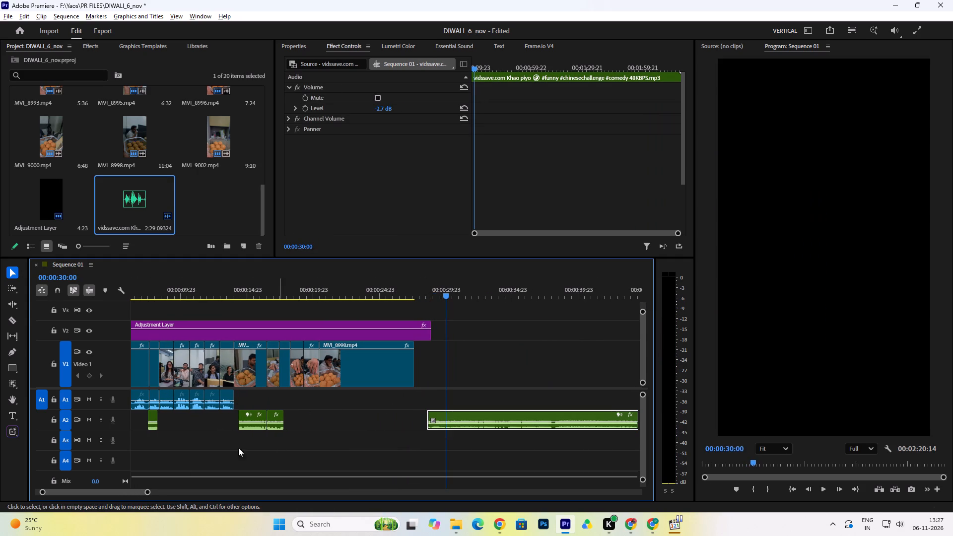
drag(147, 493, 85, 515)
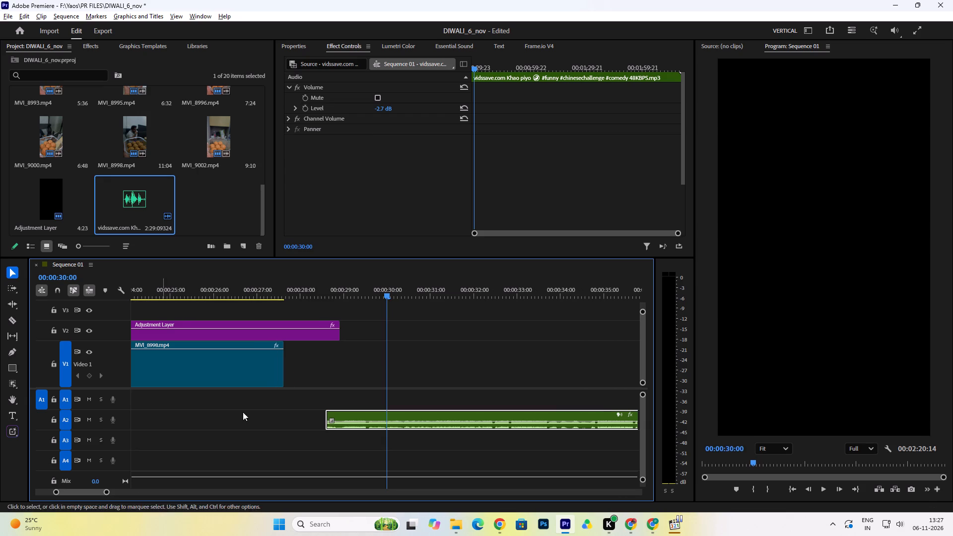
click(321, 292)
key(space)
key(space)
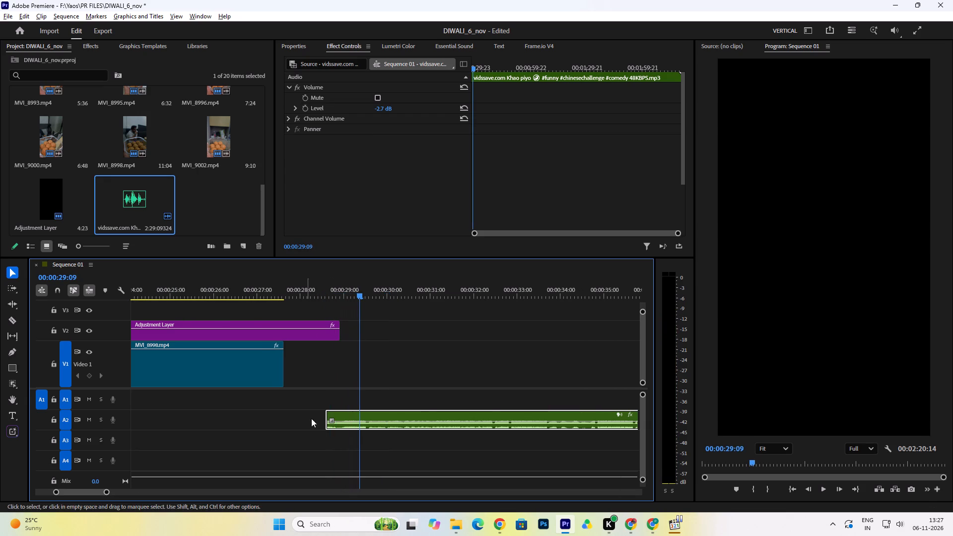
Extend the start of the remaining A2 audio back to about 00:00:28:07, listening after each small adjustment.
drag(326, 414, 320, 414)
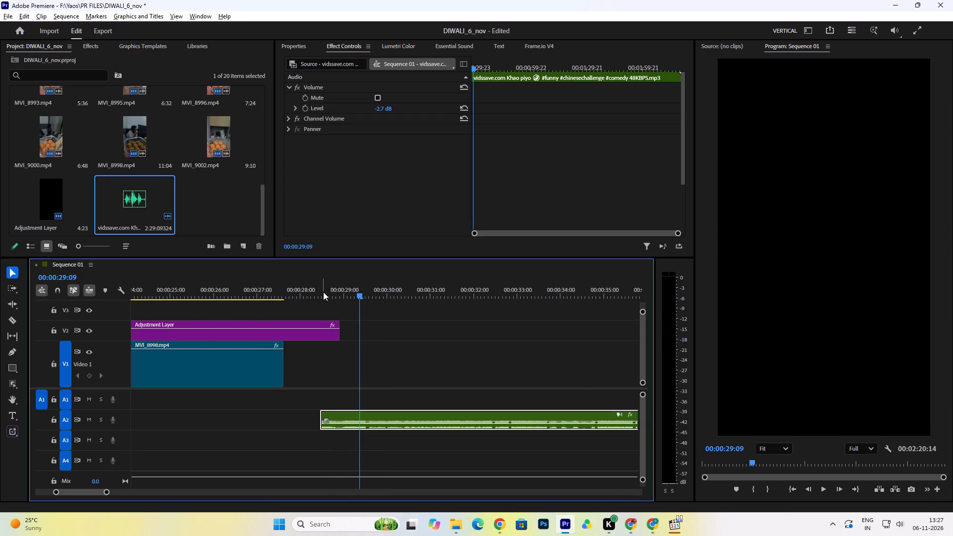
click(321, 291)
key(space)
key(space)
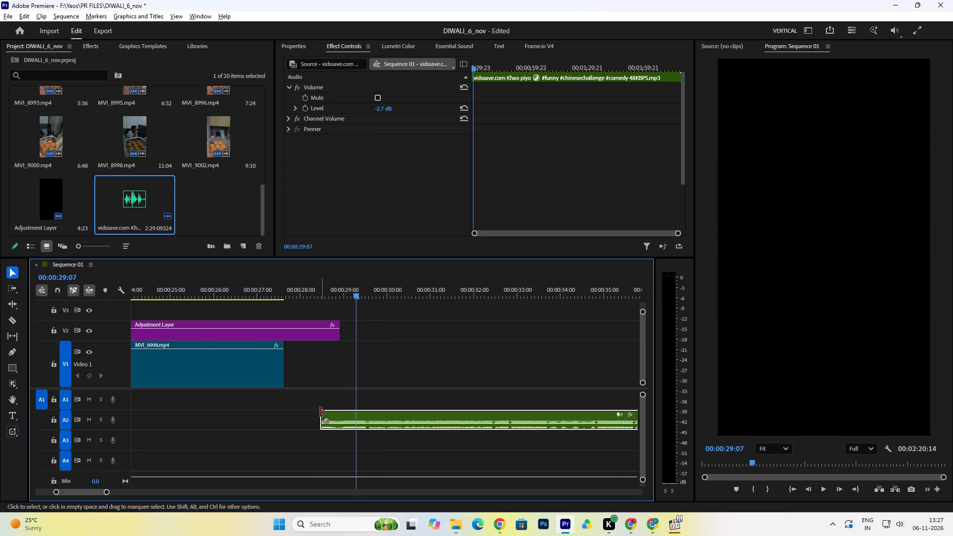
drag(320, 412, 315, 411)
click(311, 292)
key(space)
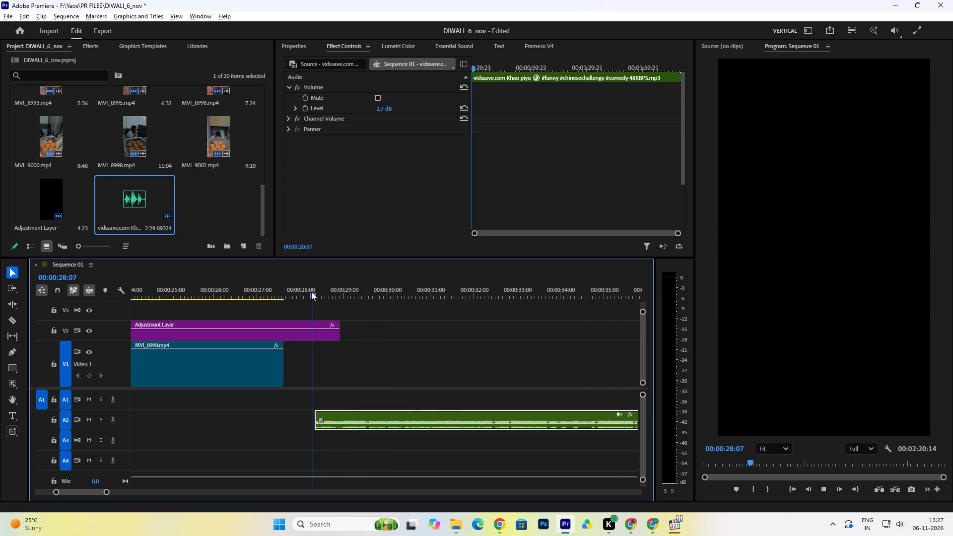
key(space)
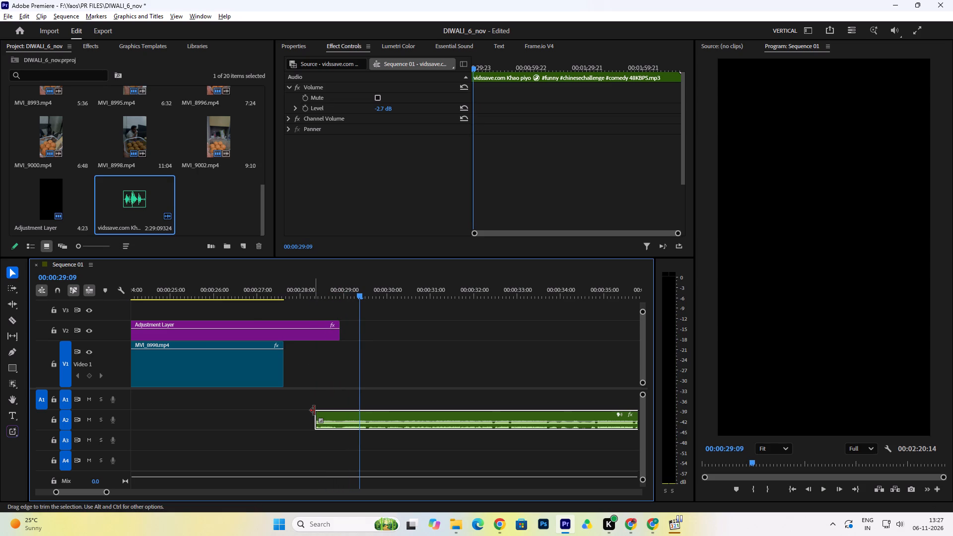
click(314, 411)
click(310, 294)
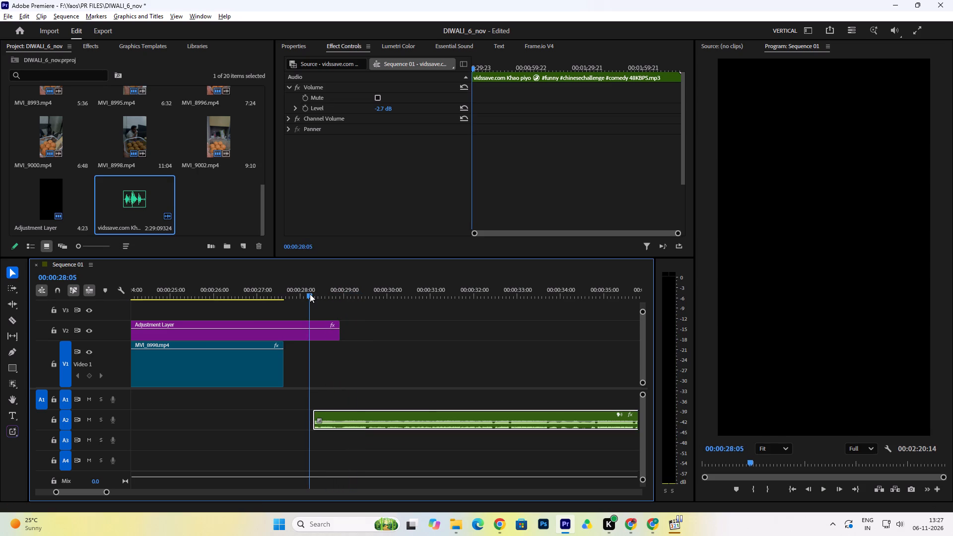
key(space)
key(space)
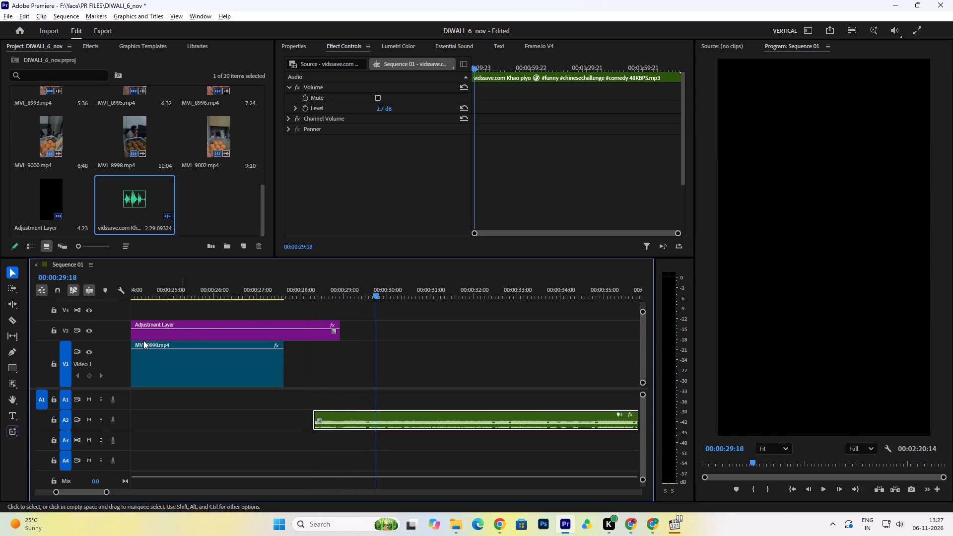
Split the long A2 audio at about 00:00:29:13.
click(6, 319)
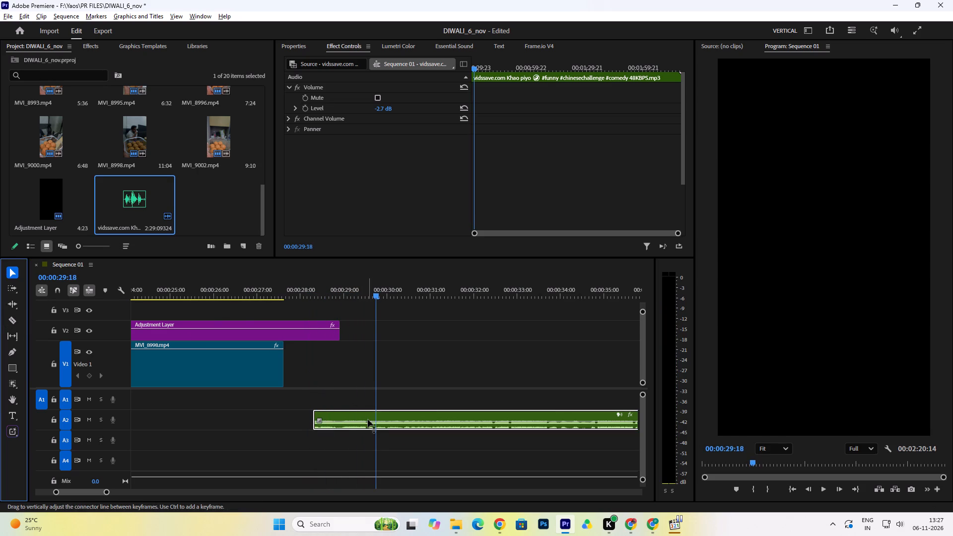
click(15, 322)
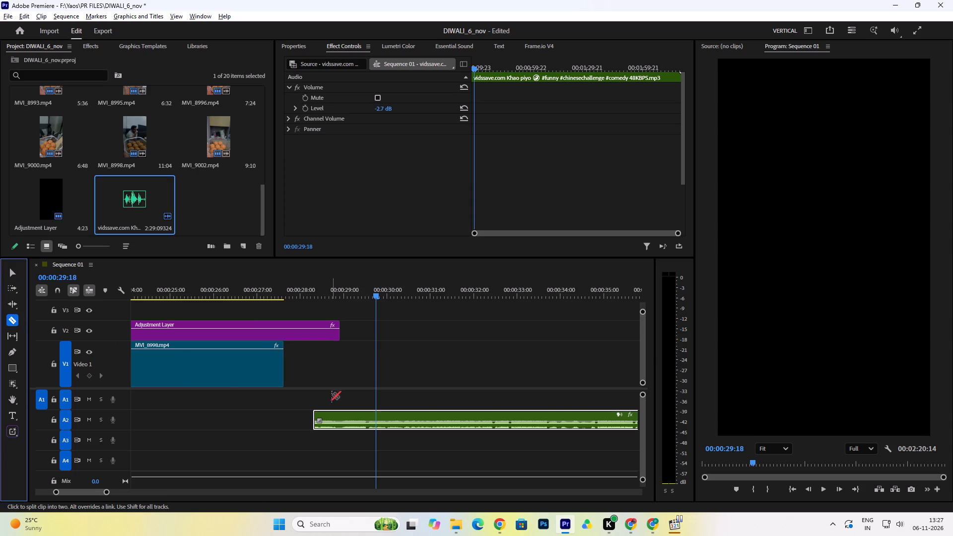
click(369, 420)
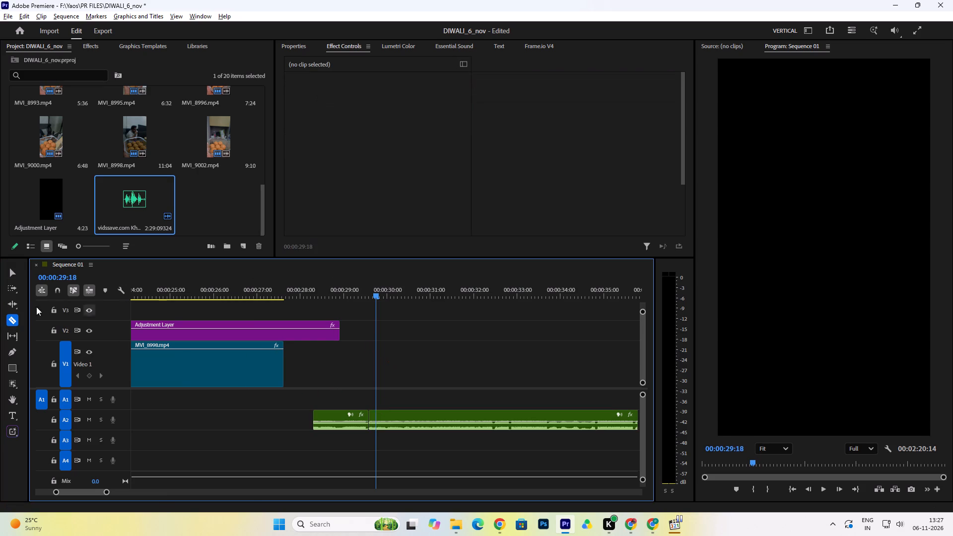
Move the long remainder of the A2 audio later to about 00:00:30:02, and play the short cut piece.
click(13, 276)
drag(433, 417, 454, 415)
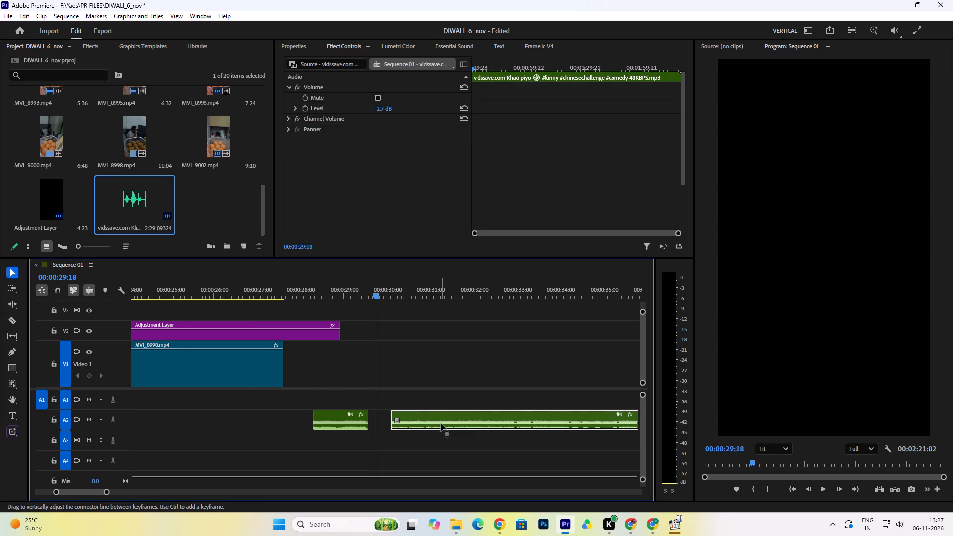
click(313, 289)
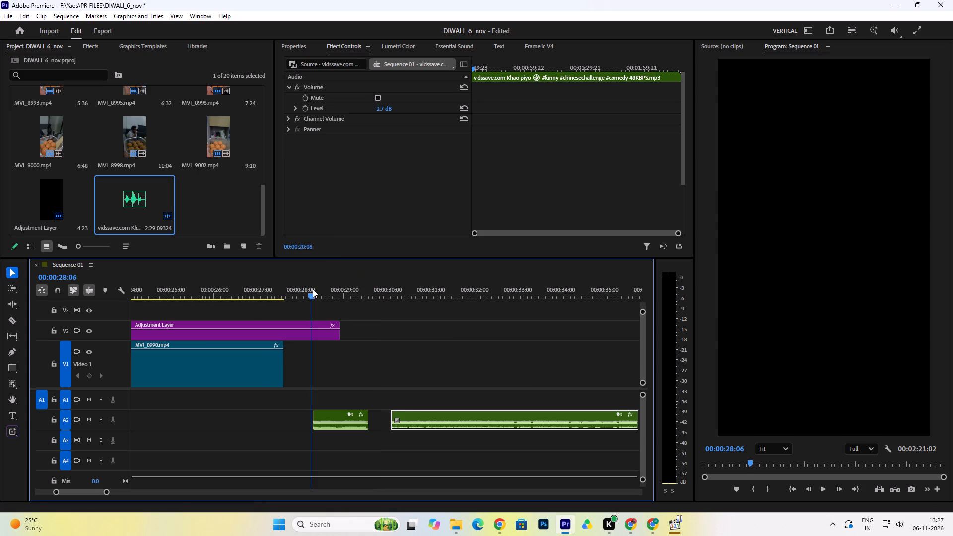
key(space)
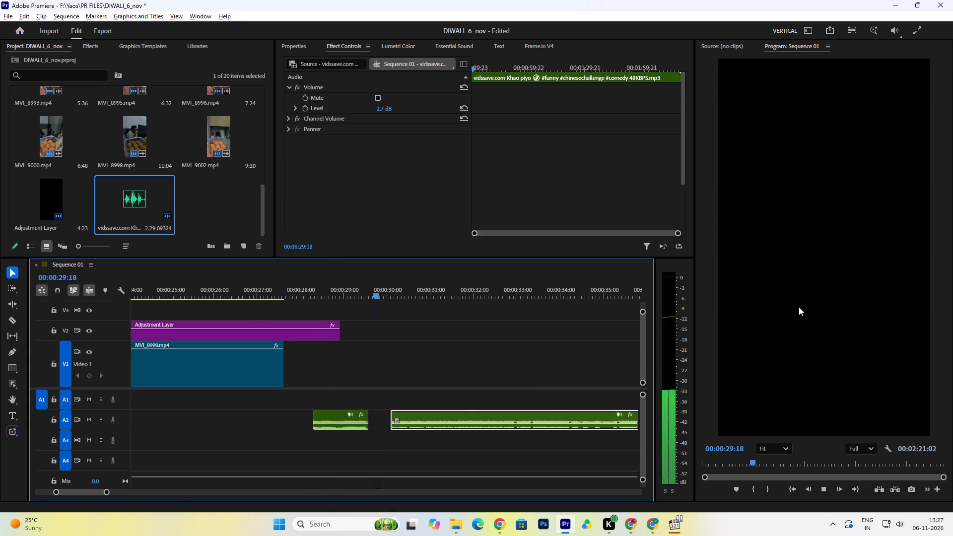
key(space)
Move the short cut A2 piece earlier to about 00:00:18:20, ahead of MVI_8998, and play from about 00:00:17:00.
drag(108, 492, 186, 508)
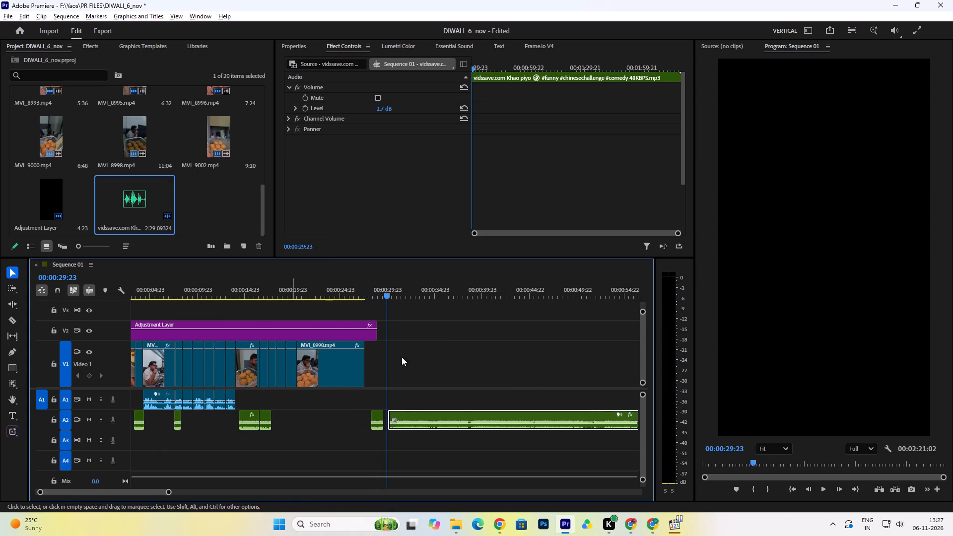
drag(376, 416, 286, 414)
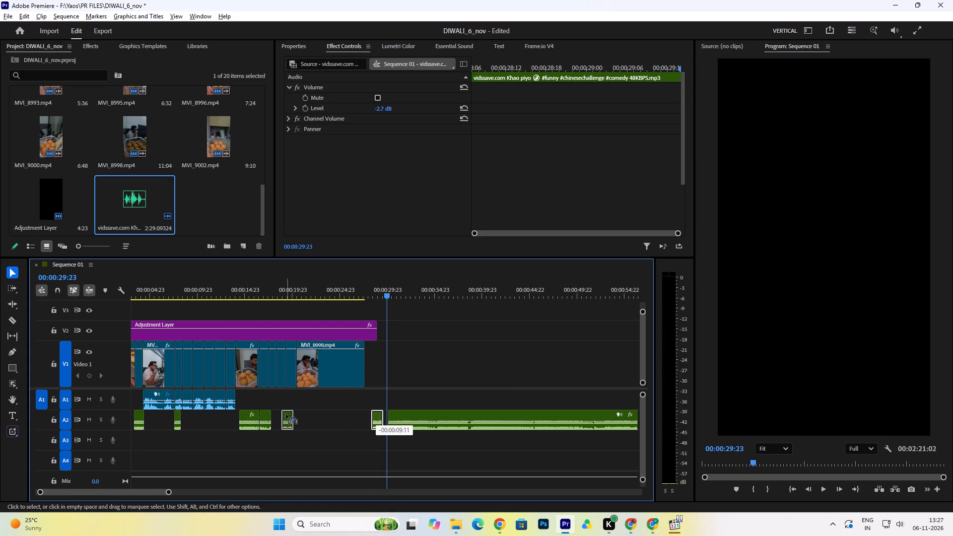
drag(286, 414, 287, 414)
click(265, 291)
key(space)
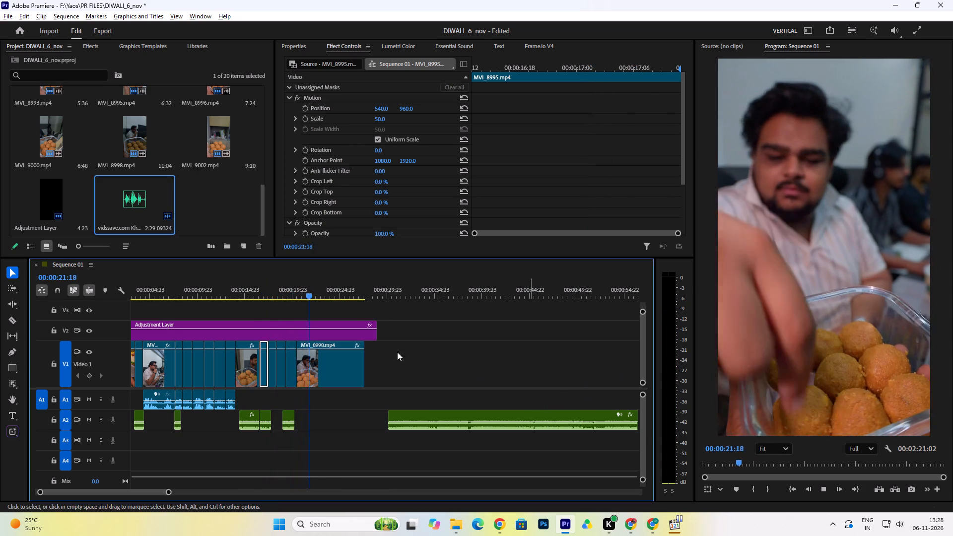
Play the long remaining A2 audio from its start and trim its beginning to about 00:00:41:12.
click(391, 291)
key(space)
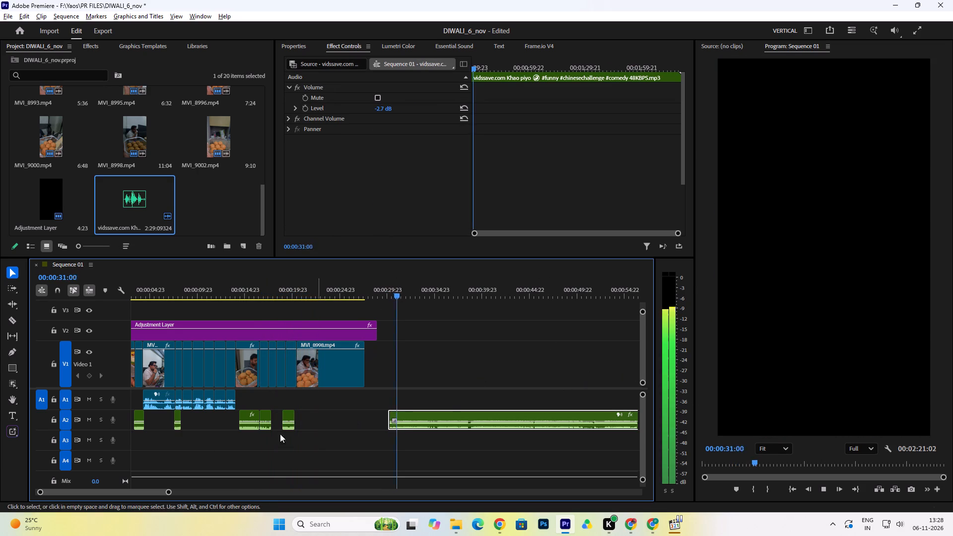
drag(169, 492, 192, 491)
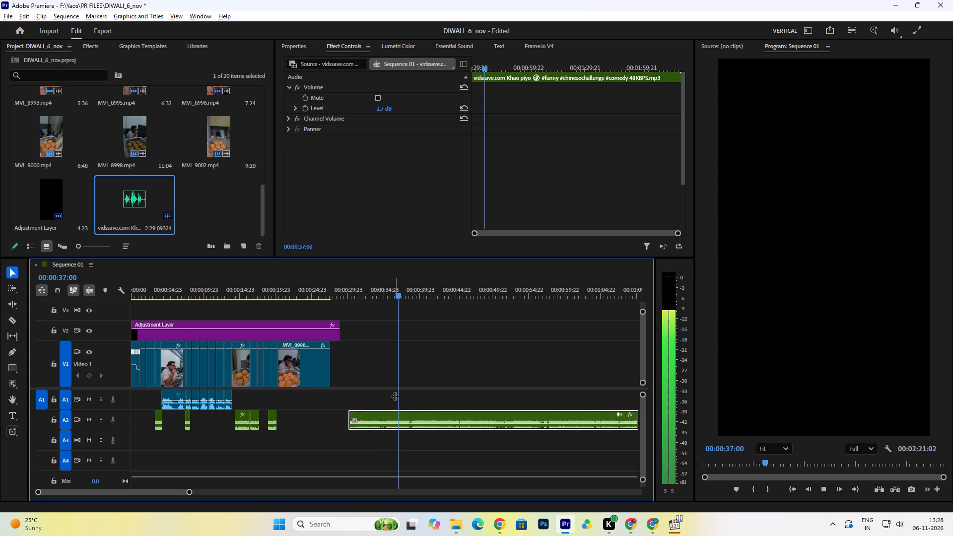
drag(189, 493, 208, 494)
drag(311, 414, 363, 420)
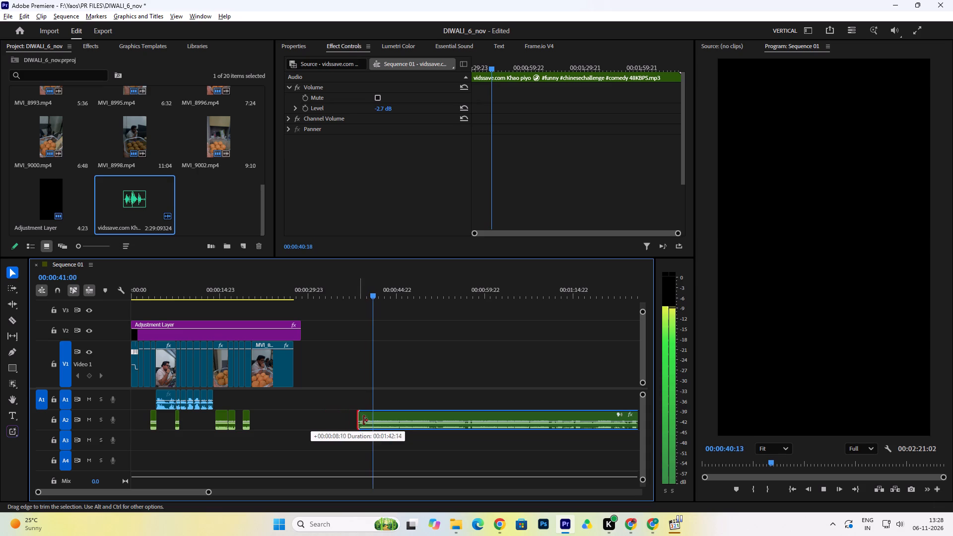
drag(363, 420, 378, 426)
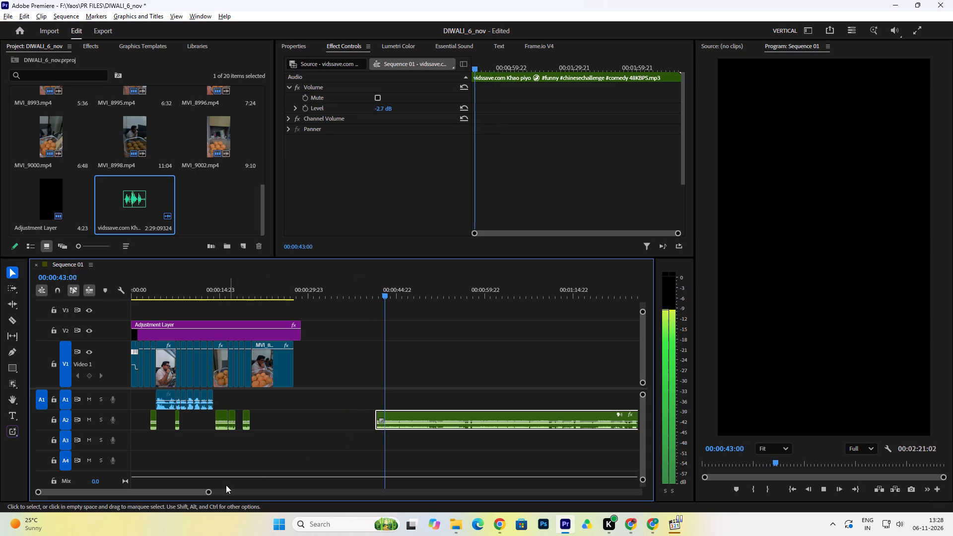
Play the long remaining A2 audio from about 00:00:42 to 00:00:46 to locate the next usable line.
drag(210, 491, 237, 494)
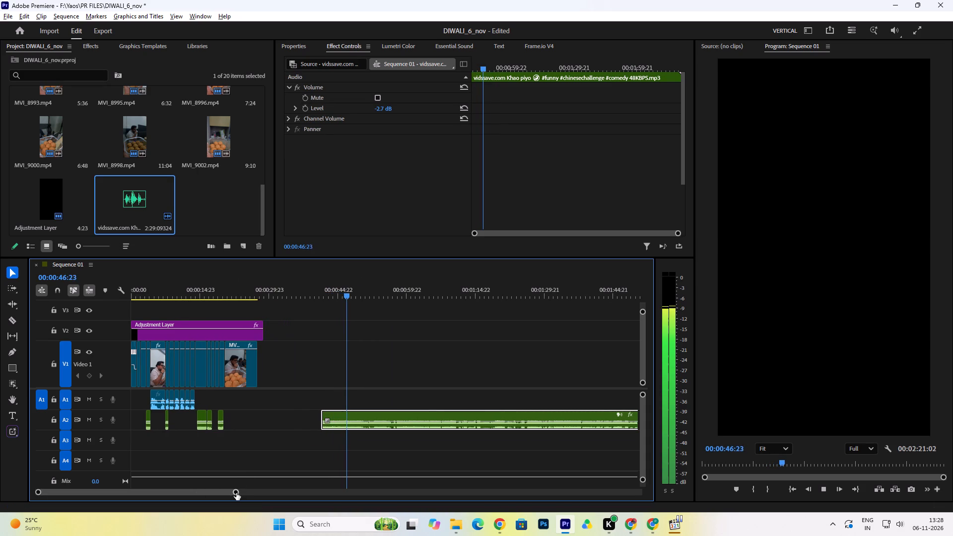
drag(236, 493, 254, 493)
key(space)
drag(320, 293, 306, 298)
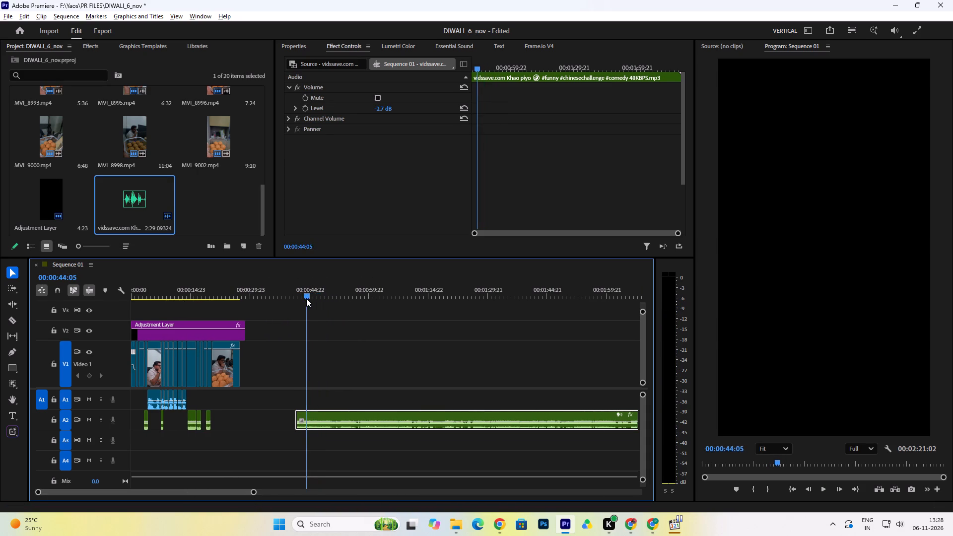
drag(306, 298, 310, 299)
drag(251, 493, 152, 513)
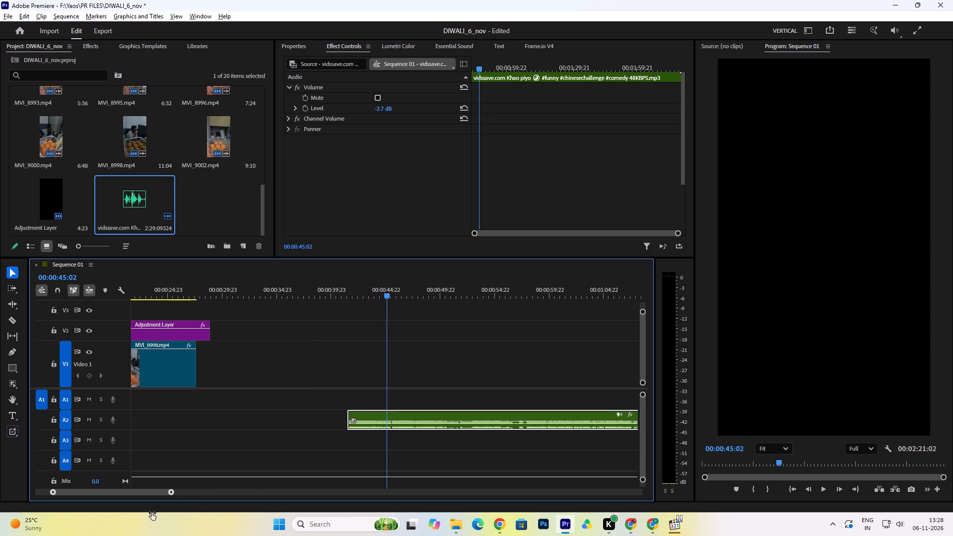
drag(152, 513, 133, 524)
click(356, 296)
key(space)
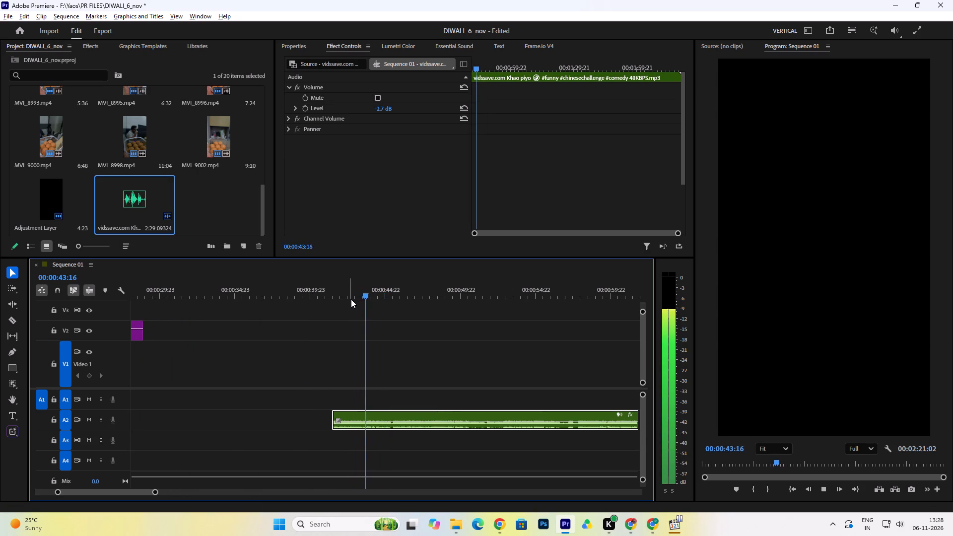
key(space)
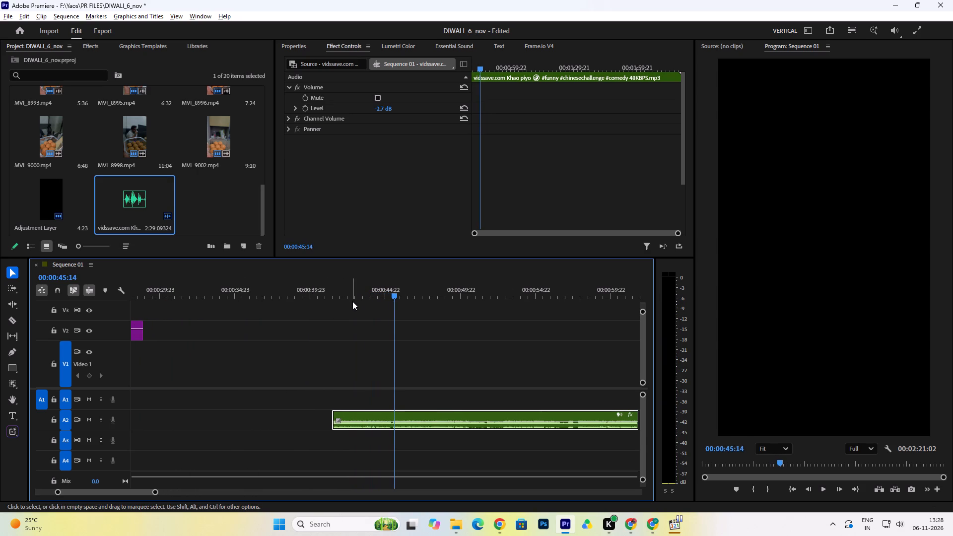
key(space)
key(space)
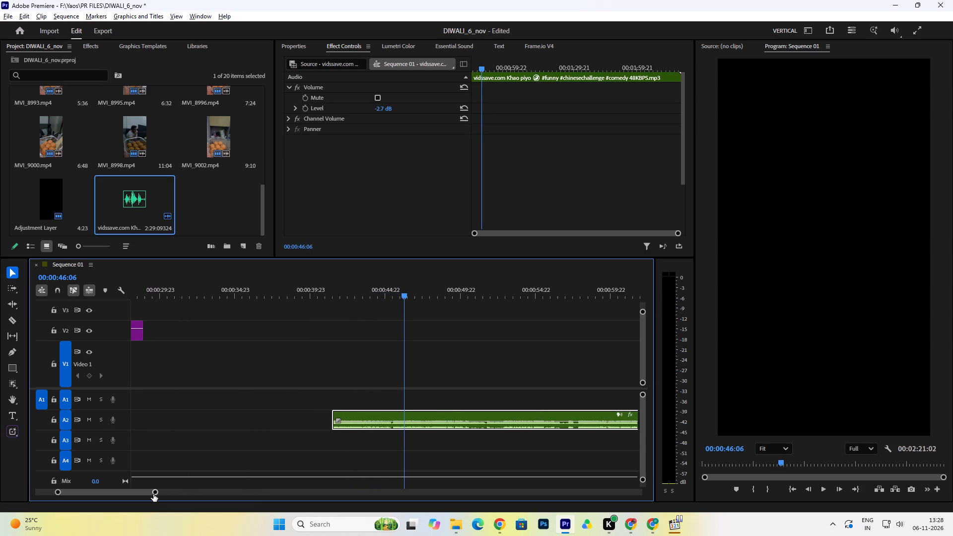
Replay the A2 audio repeatedly around 00:00:46:00 to pinpoint the frame where the wanted line begins.
drag(155, 492, 61, 515)
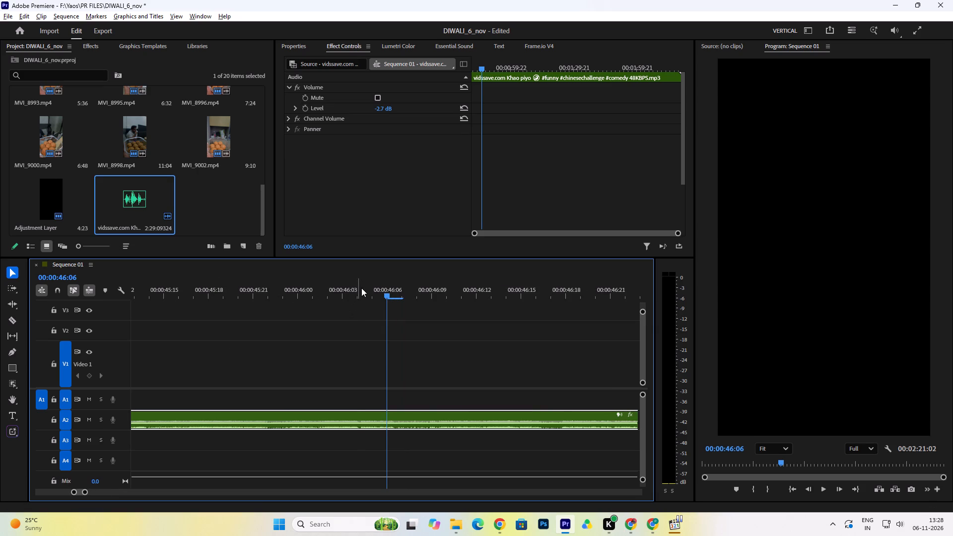
click(355, 292)
key(space)
key(space)
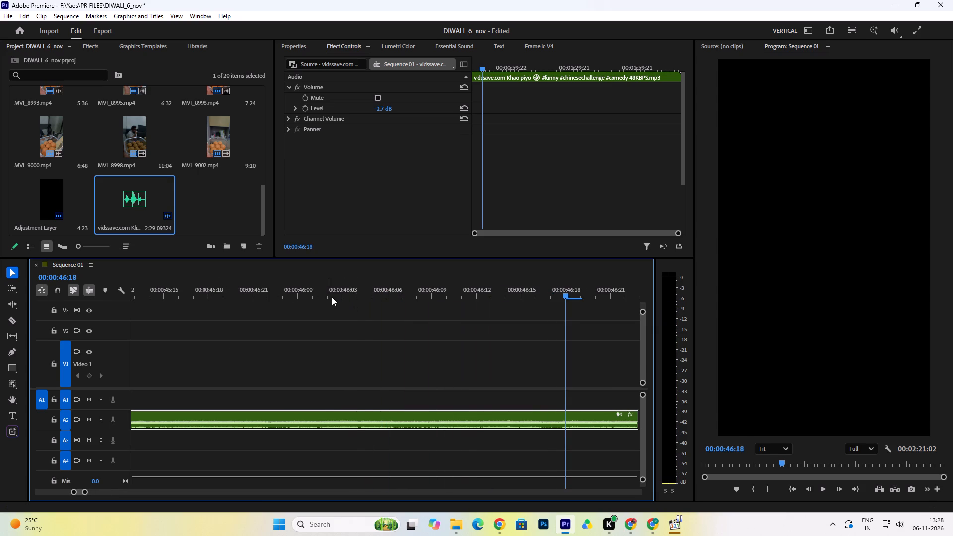
click(331, 297)
key(space)
key(space)
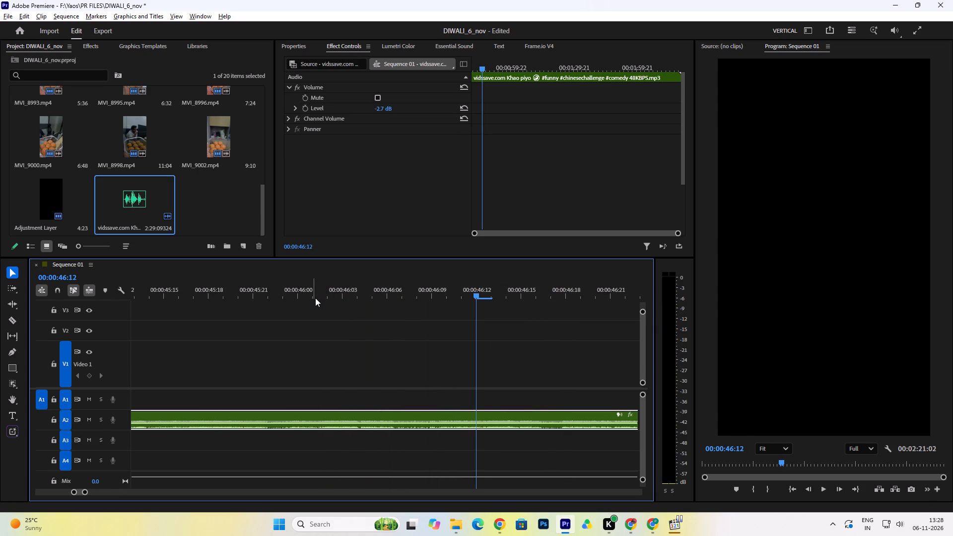
click(315, 298)
key(space)
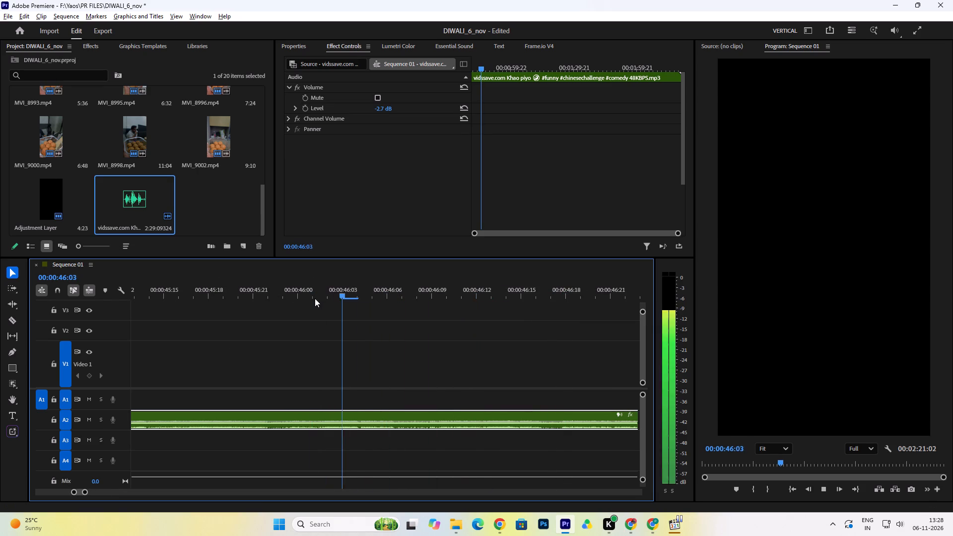
key(space)
click(299, 296)
key(space)
key(space)
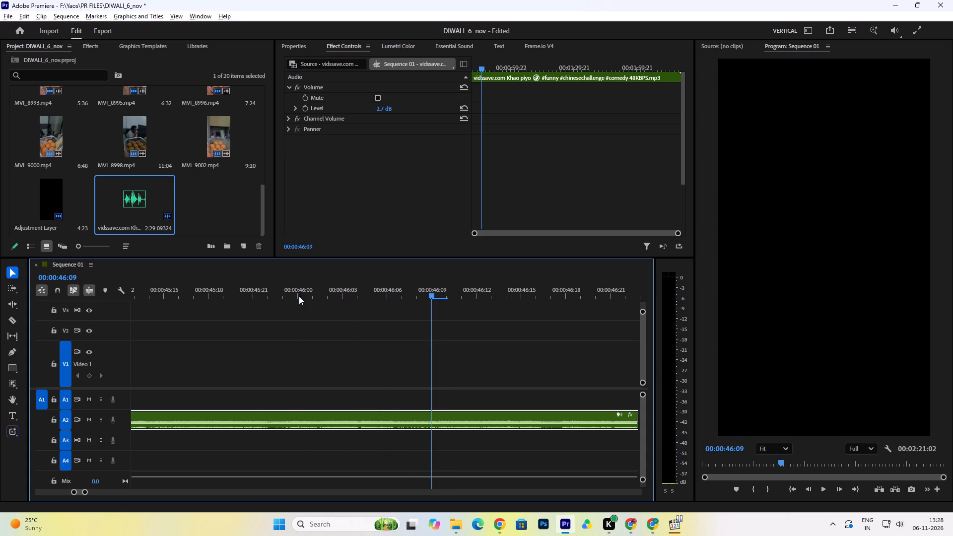
click(283, 296)
key(space)
key(space)
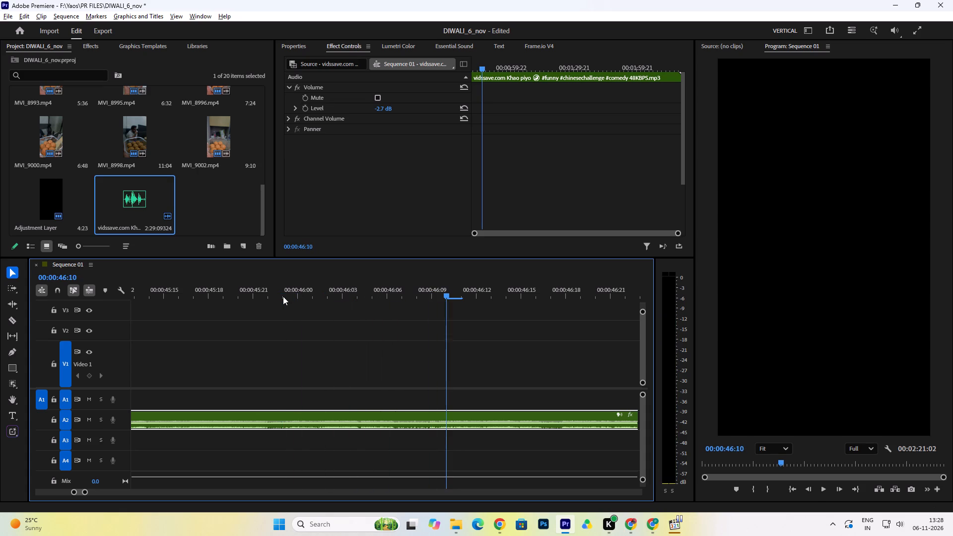
click(269, 297)
key(space)
key(space)
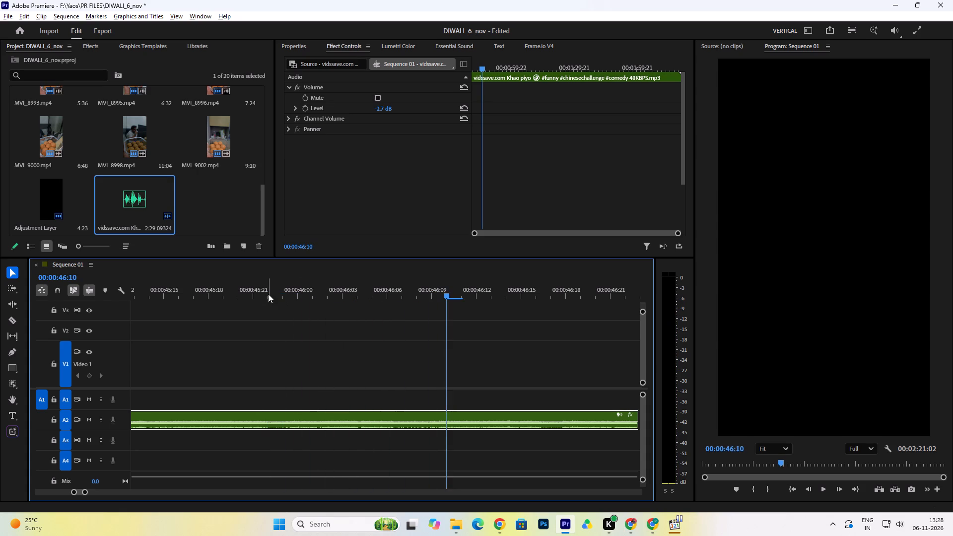
click(268, 294)
key(space)
key(space)
click(283, 297)
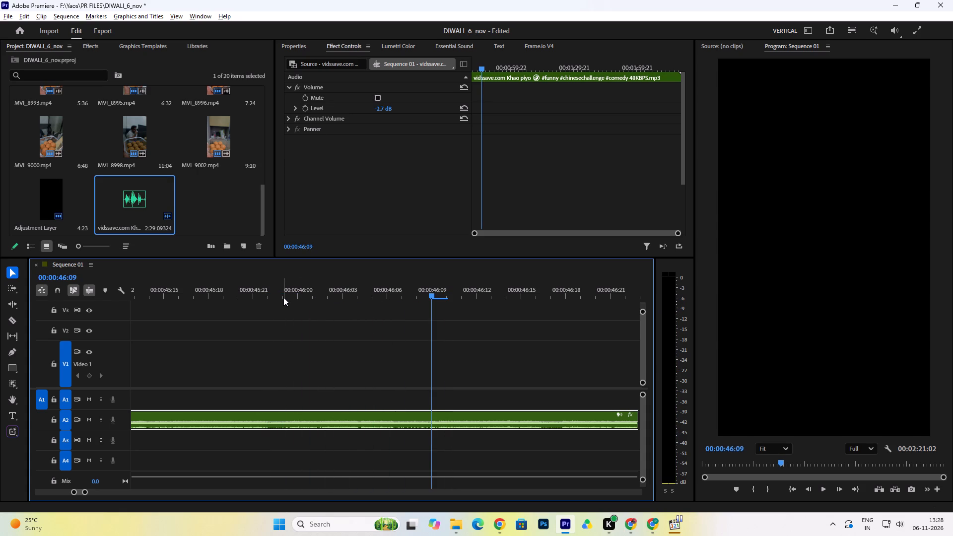
key(space)
key(space)
click(297, 296)
key(space)
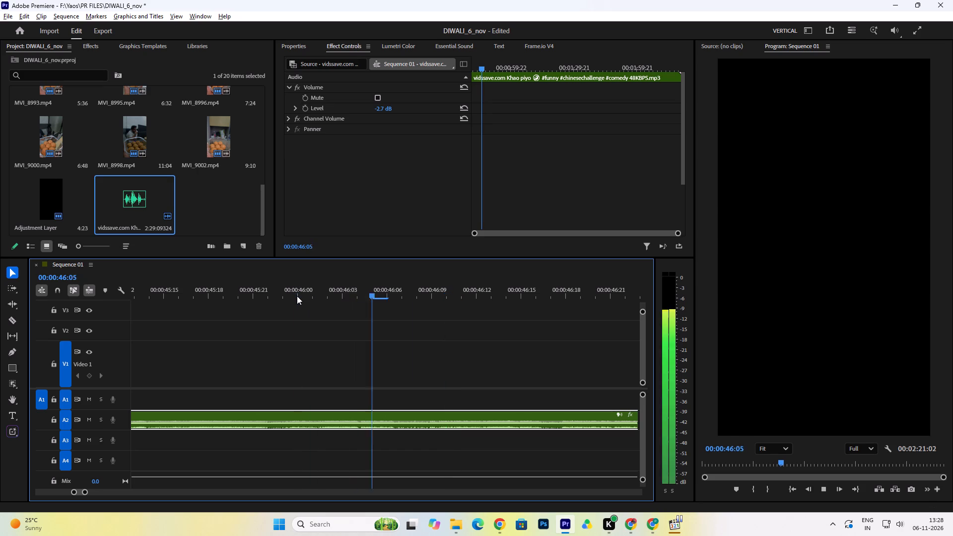
key(space)
Split the A2 audio at 00:00:46:00 and delete the piece before the cut.
click(17, 317)
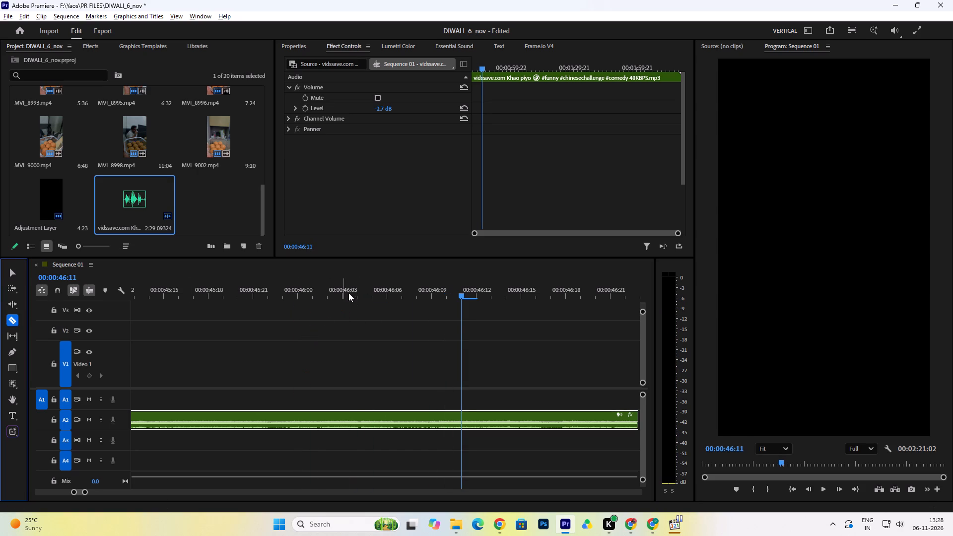
drag(348, 291, 304, 306)
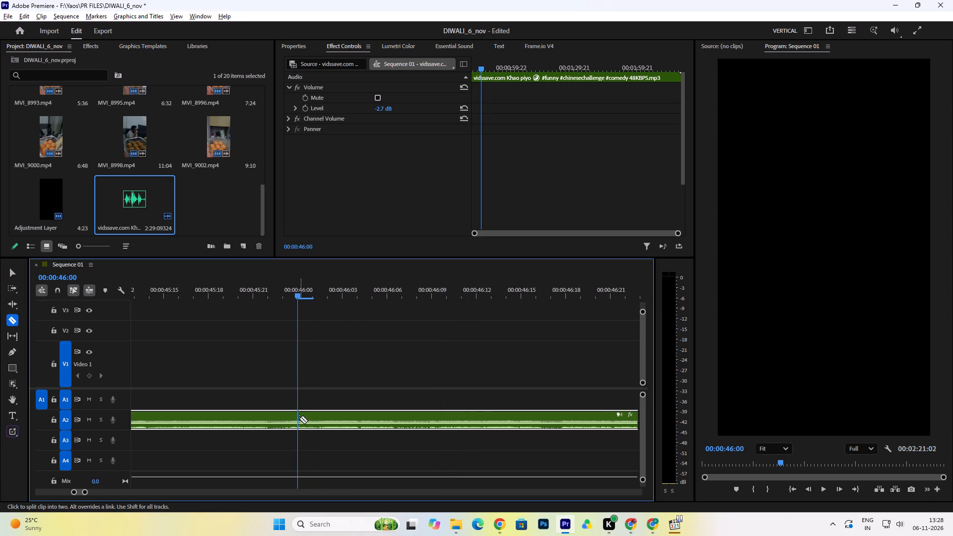
click(299, 418)
click(13, 275)
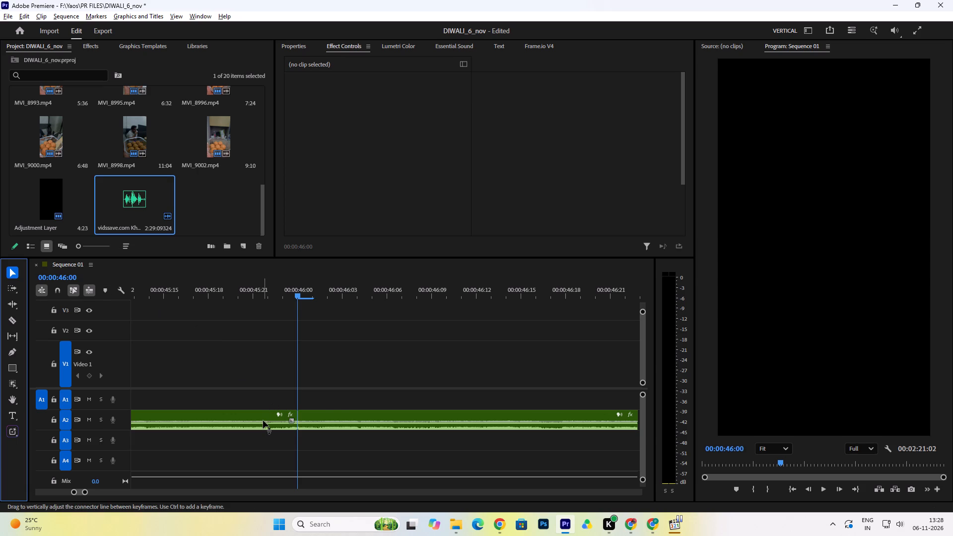
click(263, 420)
key(Delete)
Play the remaining A2 audio from its start and split it at about 00:00:47:20.
key(space)
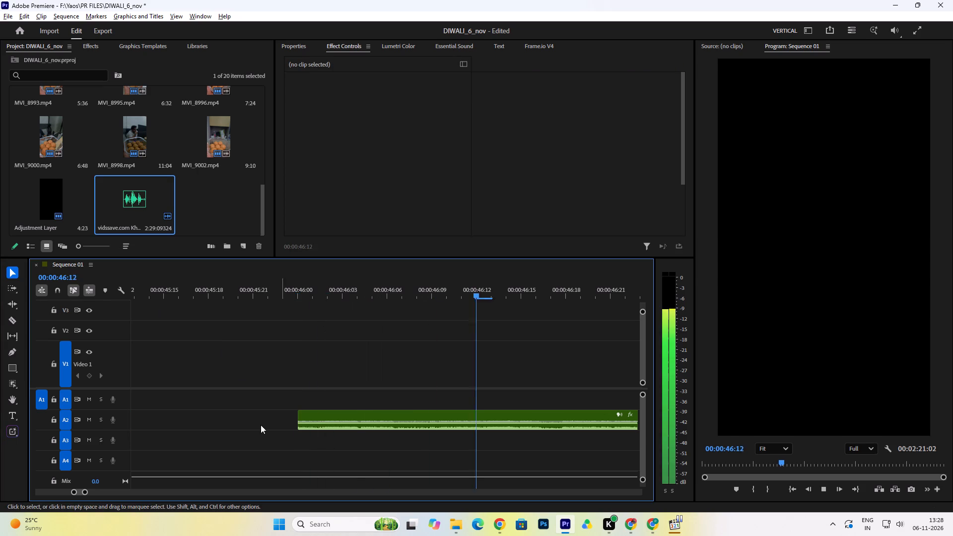
key(space)
drag(85, 494, 115, 493)
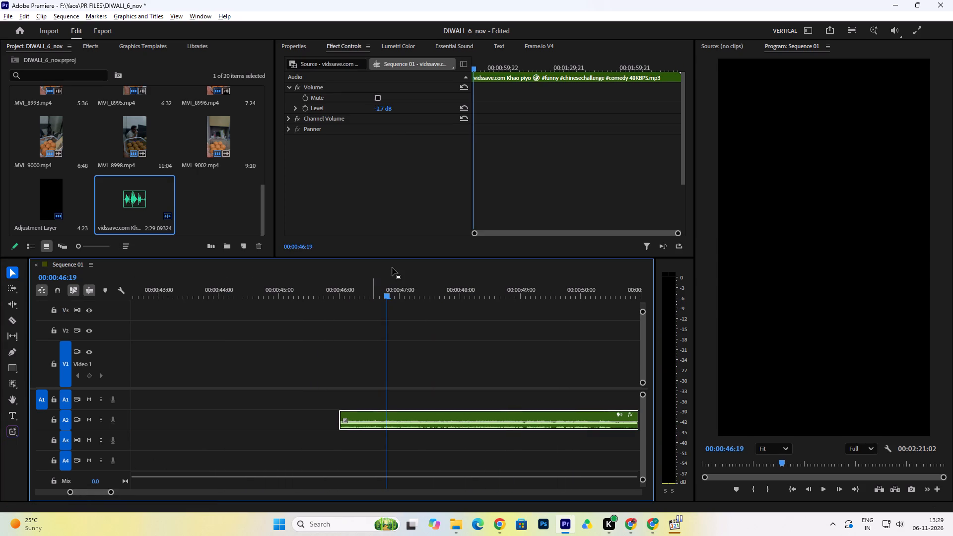
click(333, 286)
key(space)
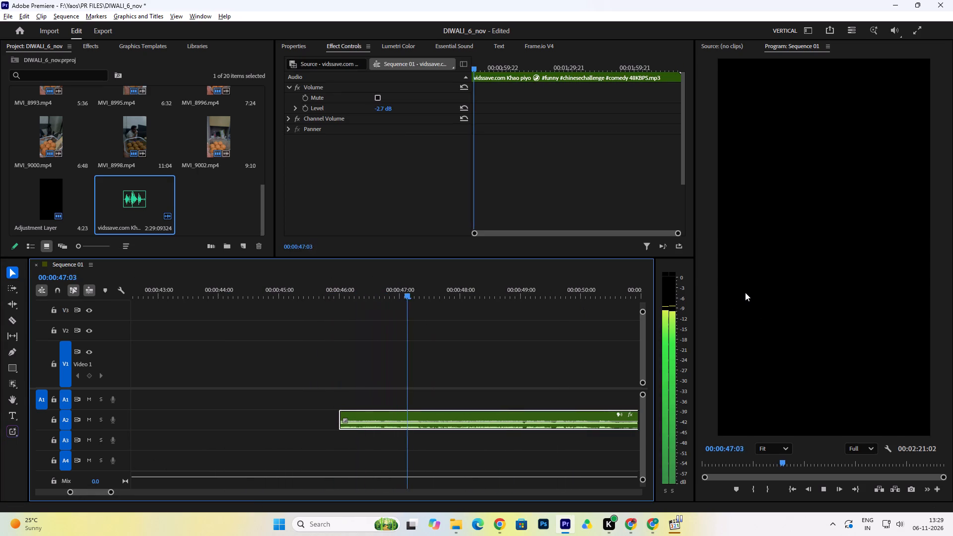
key(space)
click(11, 323)
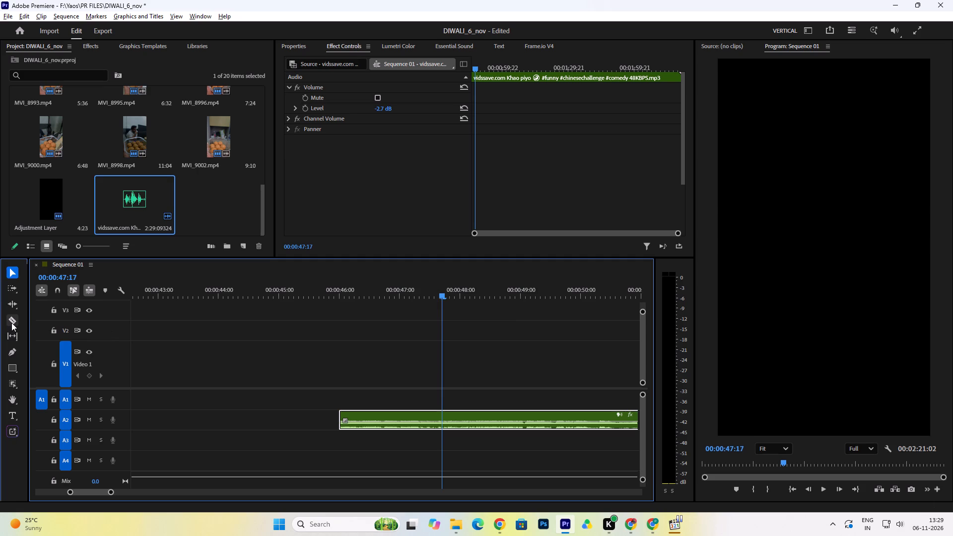
key(space)
key(space)
click(452, 415)
Play the newly cut A2 piece and move the long remainder later to about 00:00:48:17.
click(335, 285)
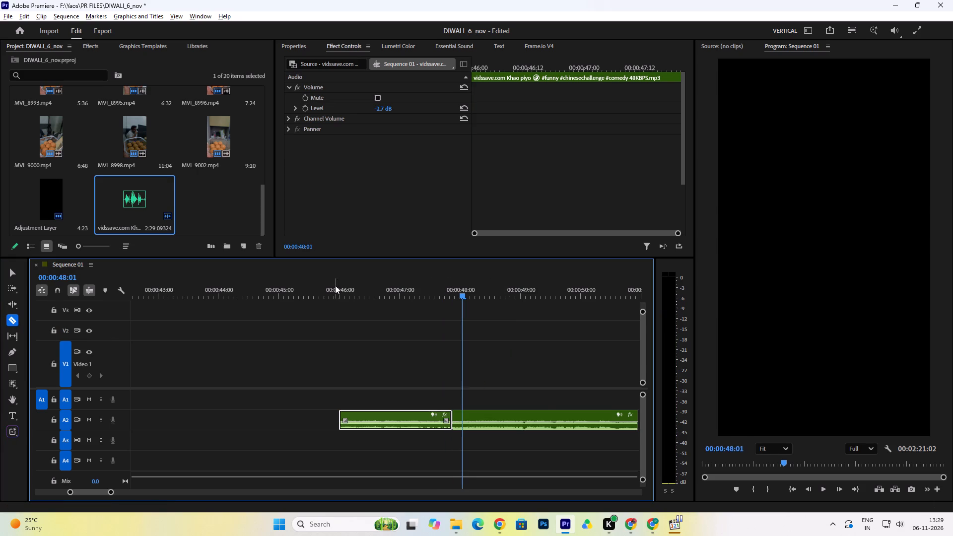
key(space)
key(space)
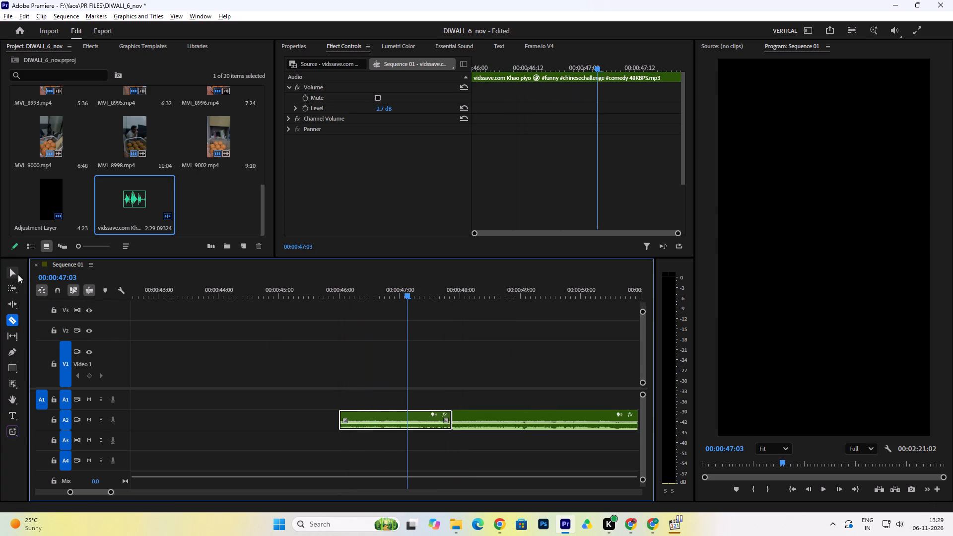
click(11, 274)
drag(480, 417, 531, 415)
key(space)
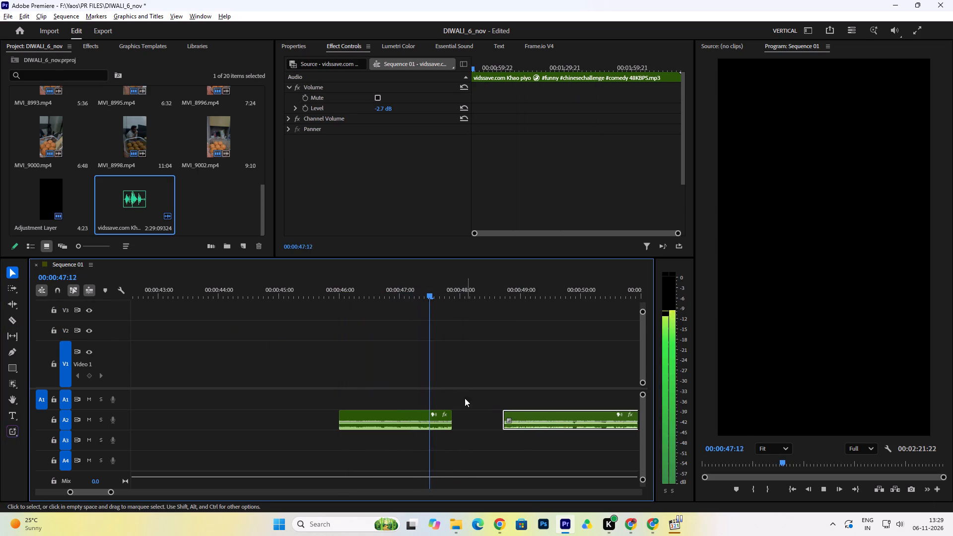
key(space)
Trim the end of the short A2 piece to about 00:00:47:09 and play it back.
drag(451, 414, 423, 418)
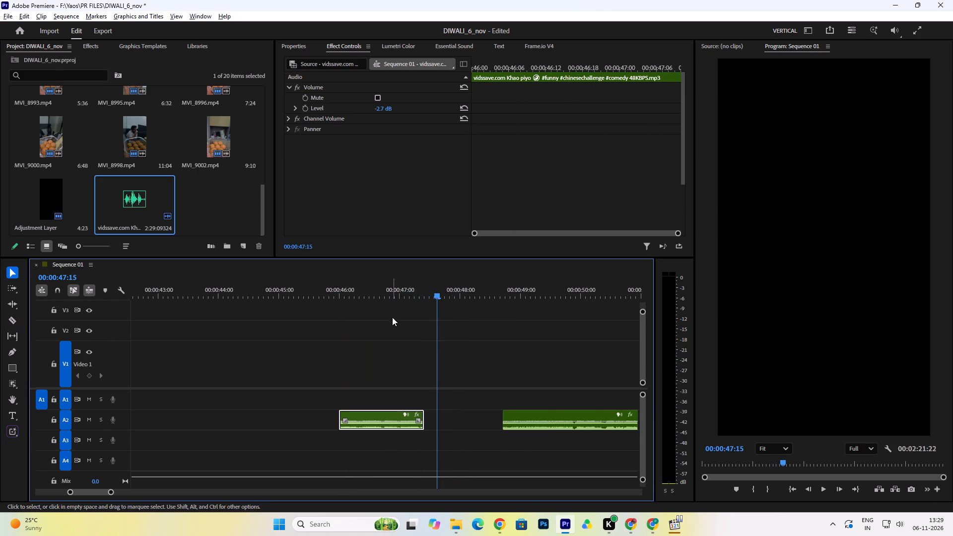
click(333, 292)
key(space)
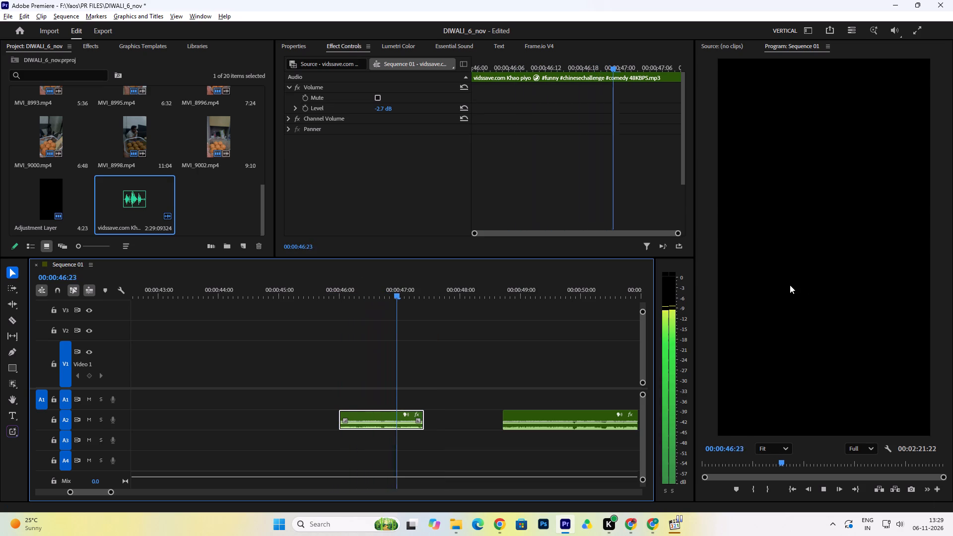
key(space)
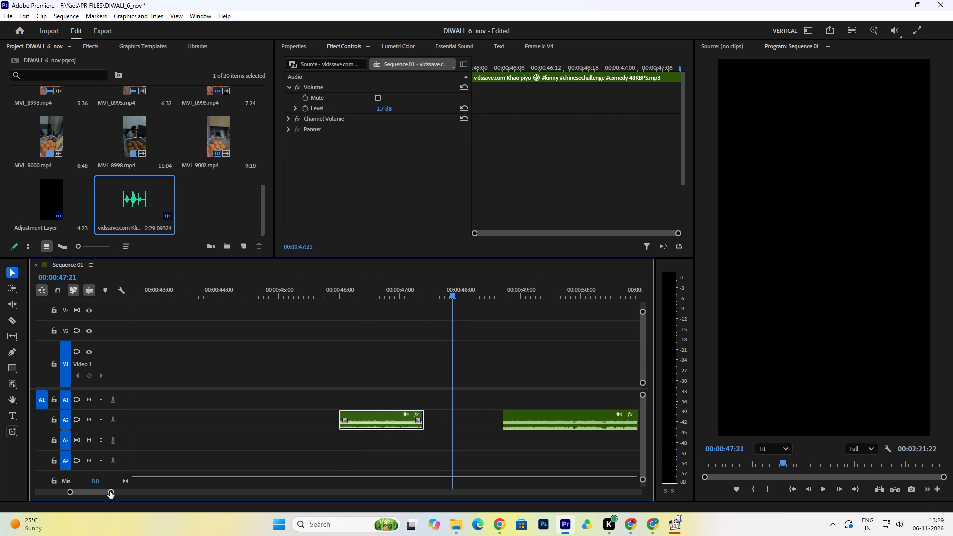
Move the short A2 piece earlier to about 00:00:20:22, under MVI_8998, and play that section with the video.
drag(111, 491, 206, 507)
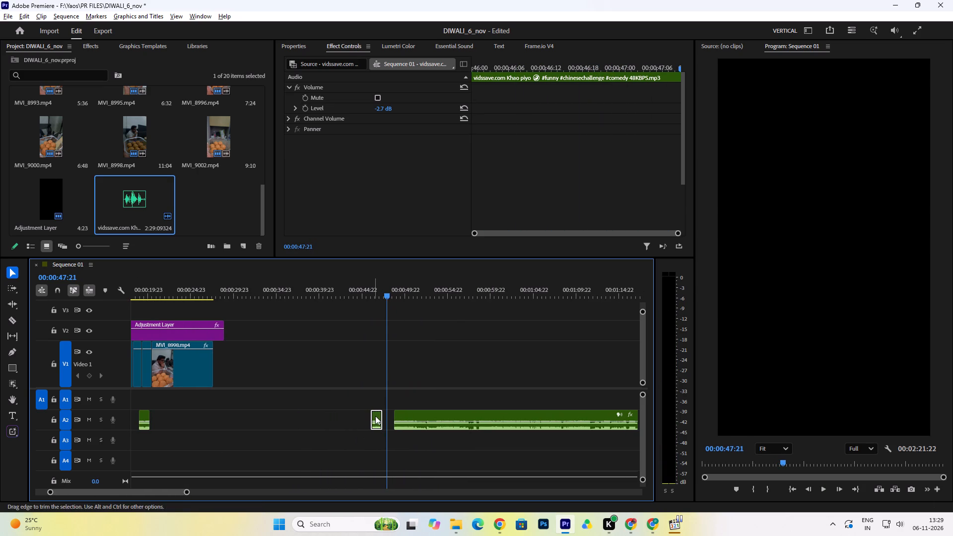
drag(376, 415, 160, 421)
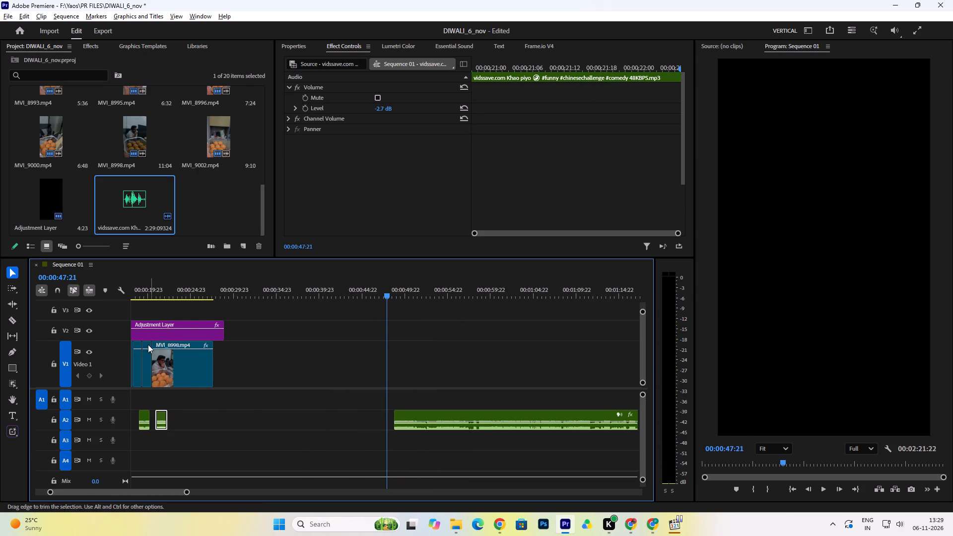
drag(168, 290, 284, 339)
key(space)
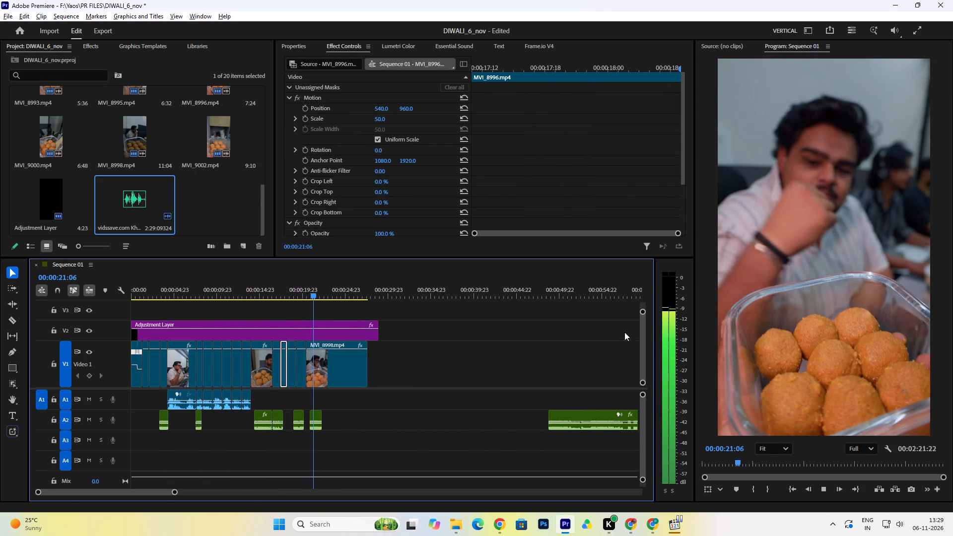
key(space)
Move the short A2 piece from under MVI_8998 to about 00:00:12:20, under MVI_8987, and play from just before it.
drag(259, 283, 235, 301)
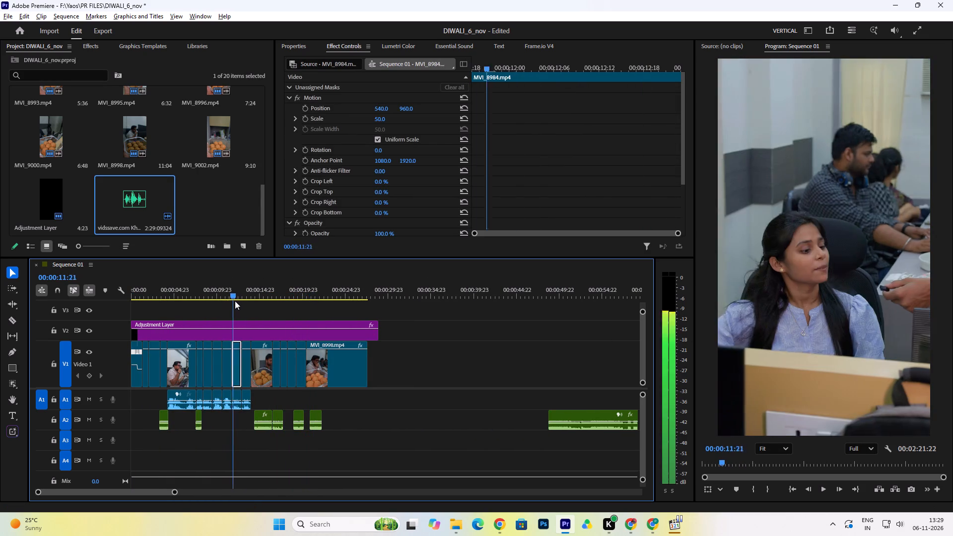
drag(235, 301, 247, 304)
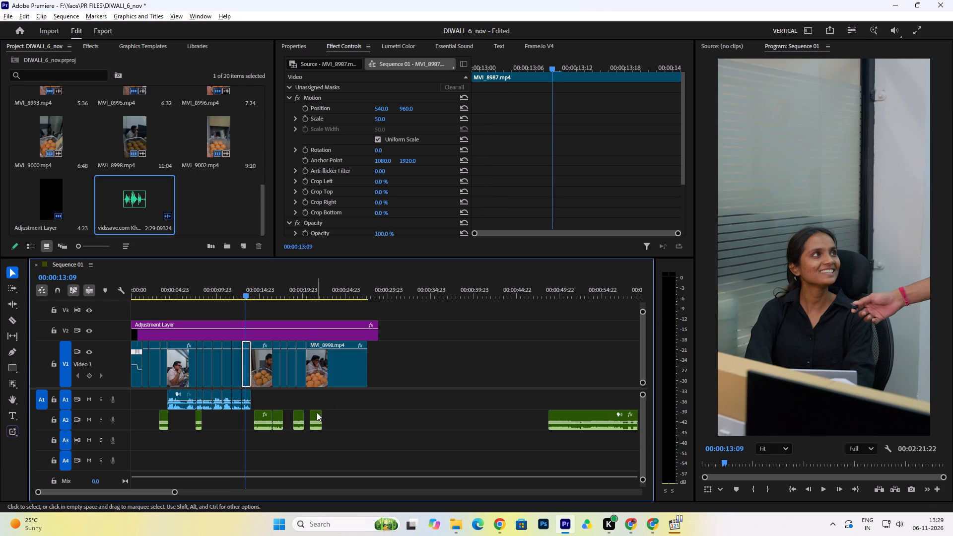
drag(317, 415, 248, 426)
click(240, 294)
key(space)
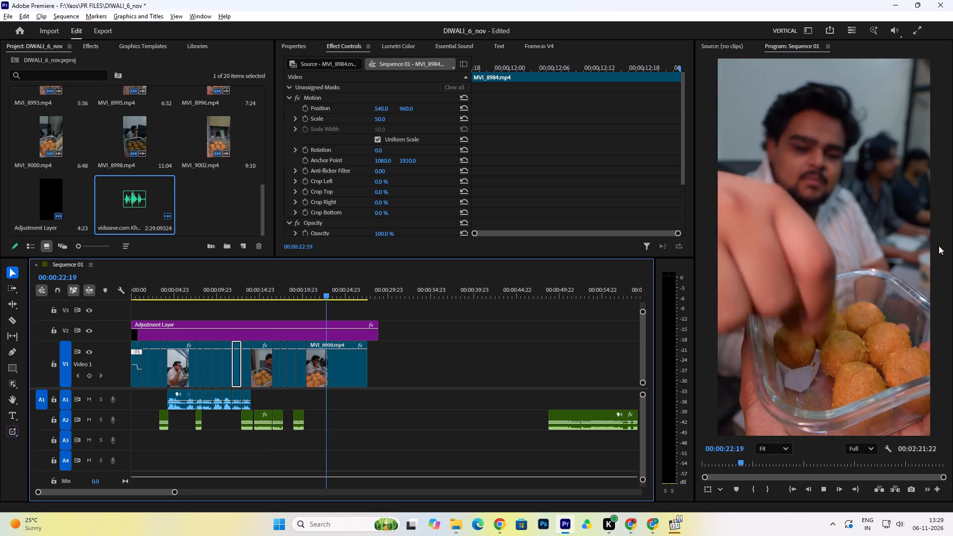
Play the long A2 remainder from about 00:00:48:07 to hear where the next usable section begins.
click(560, 291)
click(546, 293)
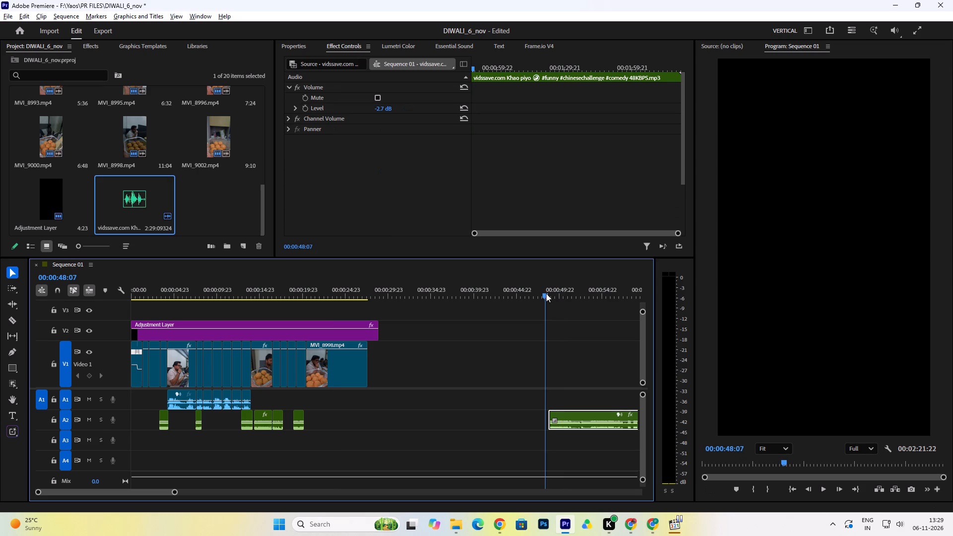
key(space)
drag(175, 493, 188, 492)
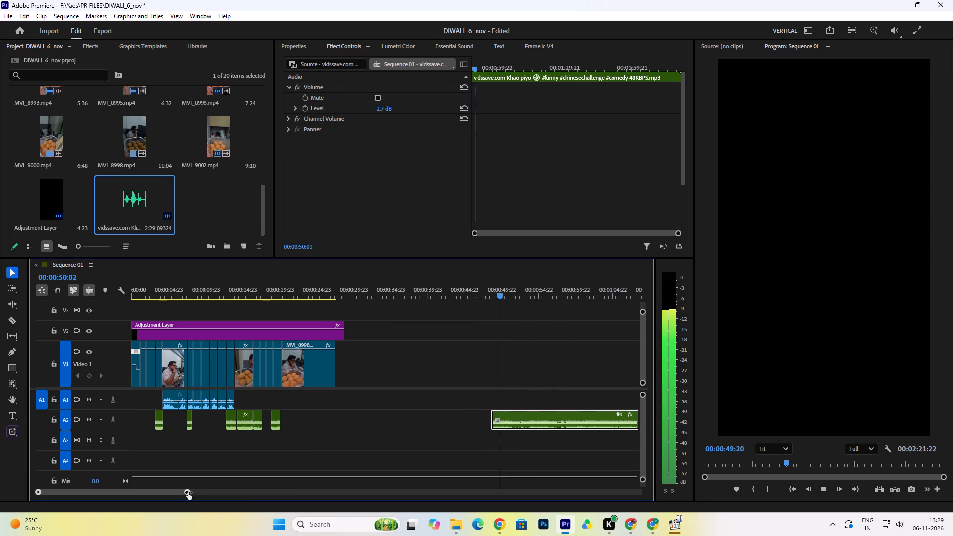
drag(188, 492, 198, 492)
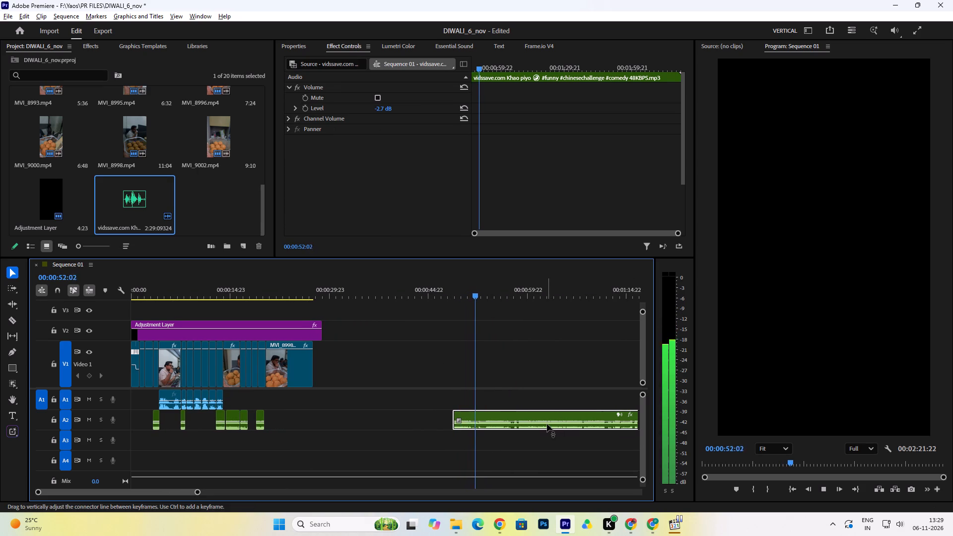
drag(199, 491, 214, 493)
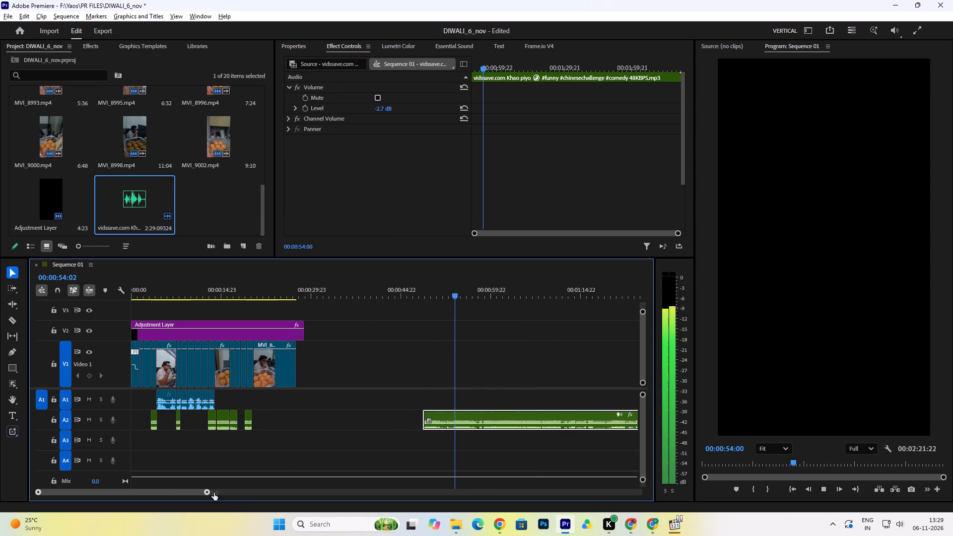
drag(214, 493, 264, 495)
key(space)
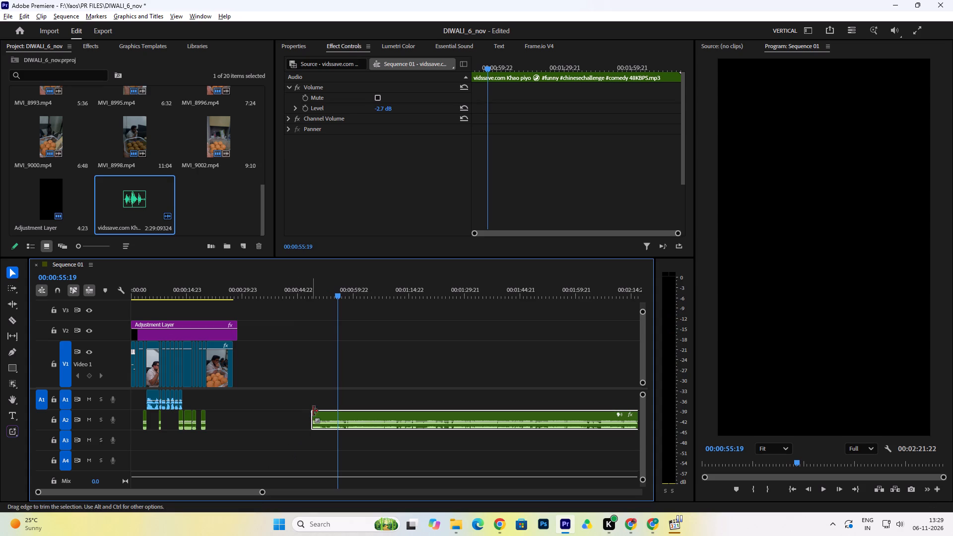
Trim the start of the long A2 remainder to about 00:00:53:12 and play it back.
drag(314, 412, 330, 412)
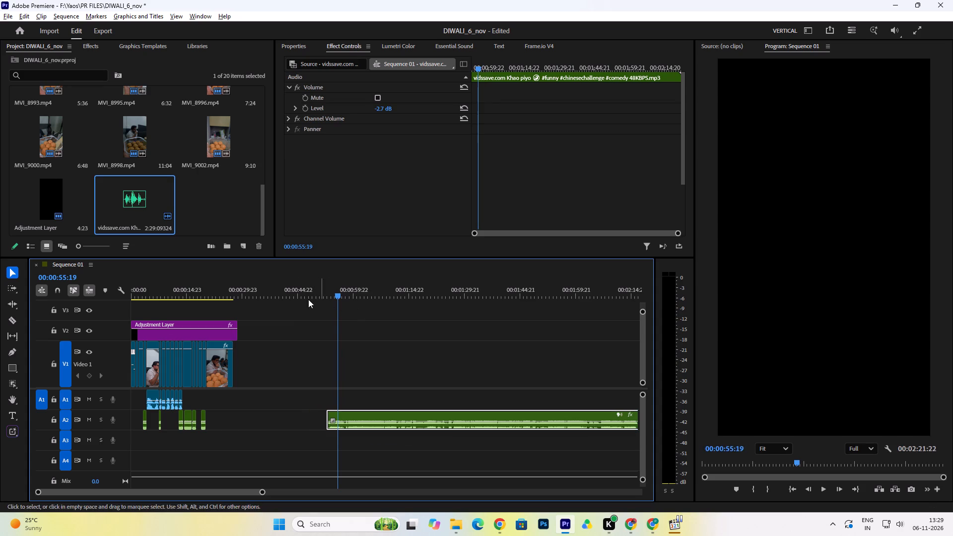
click(323, 294)
key(space)
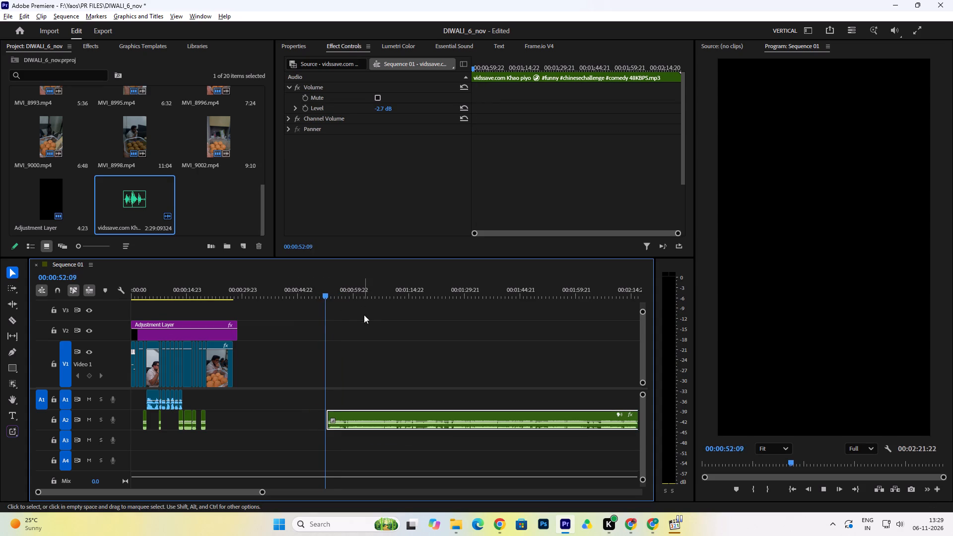
key(space)
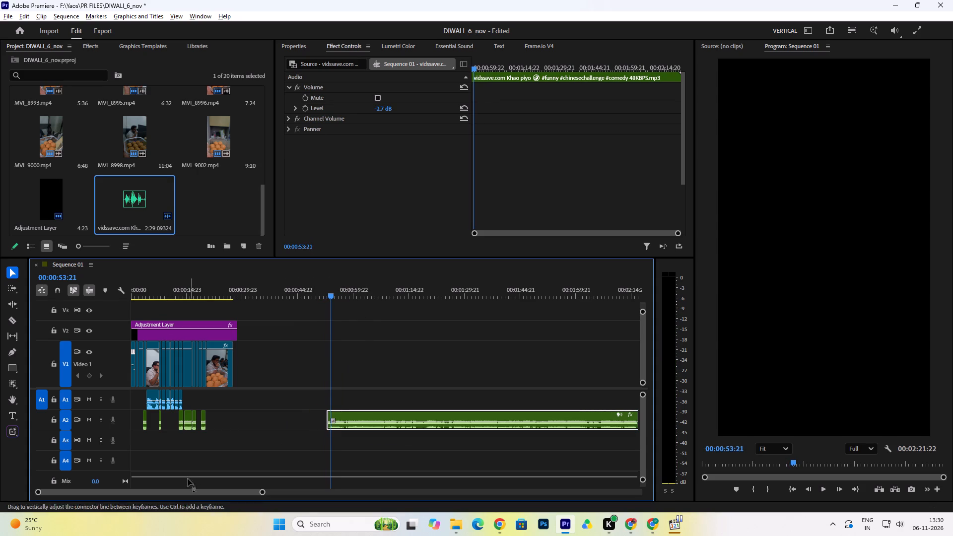
drag(263, 491, 72, 534)
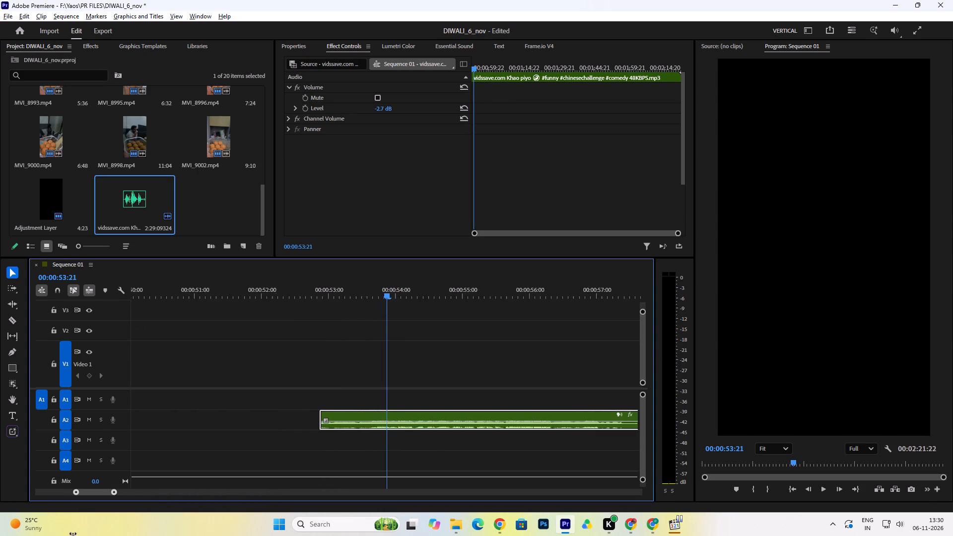
drag(72, 534, 75, 535)
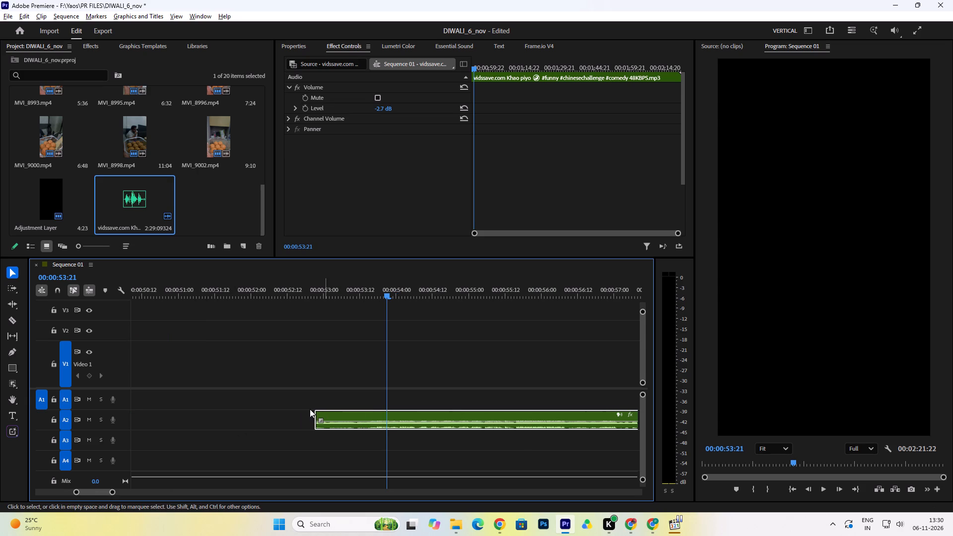
drag(315, 413, 357, 418)
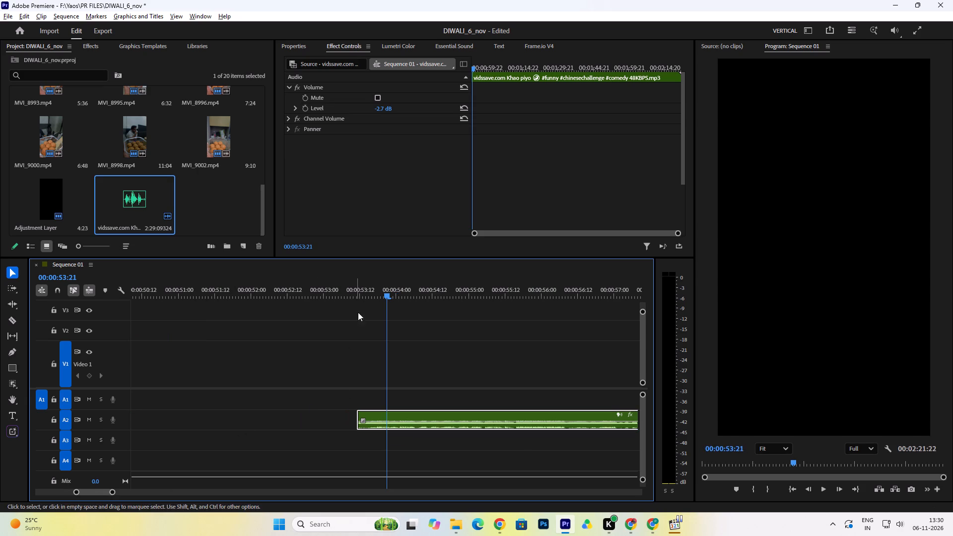
click(353, 282)
key(space)
key(space)
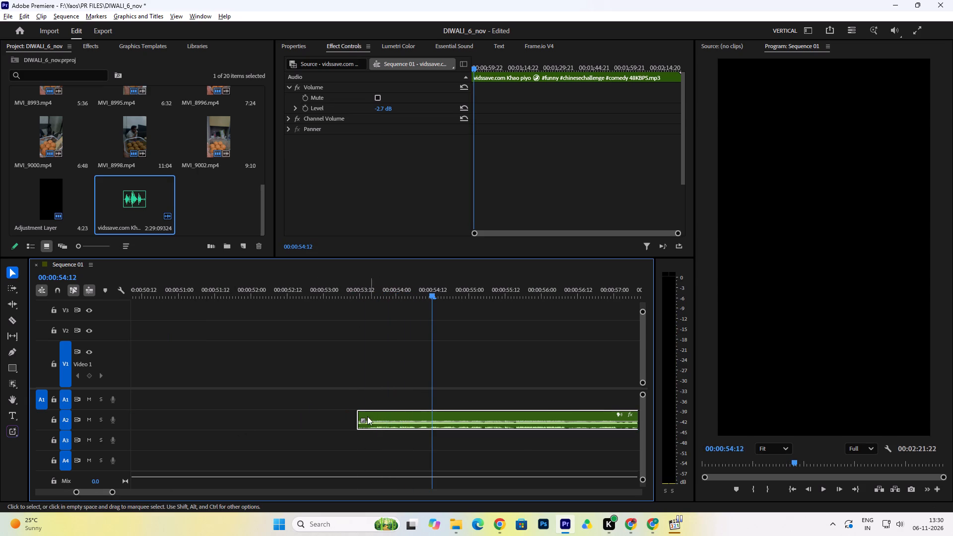
drag(359, 414, 364, 413)
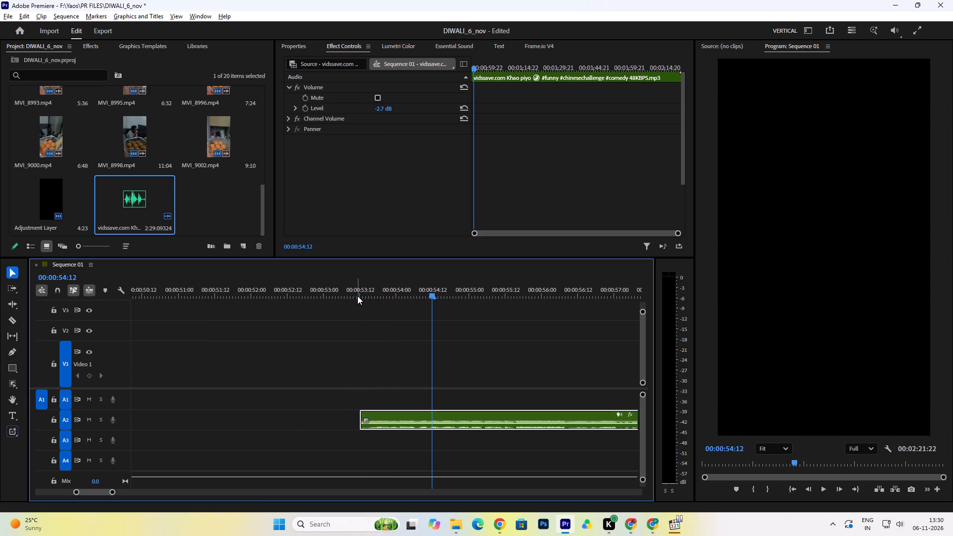
click(357, 296)
key(space)
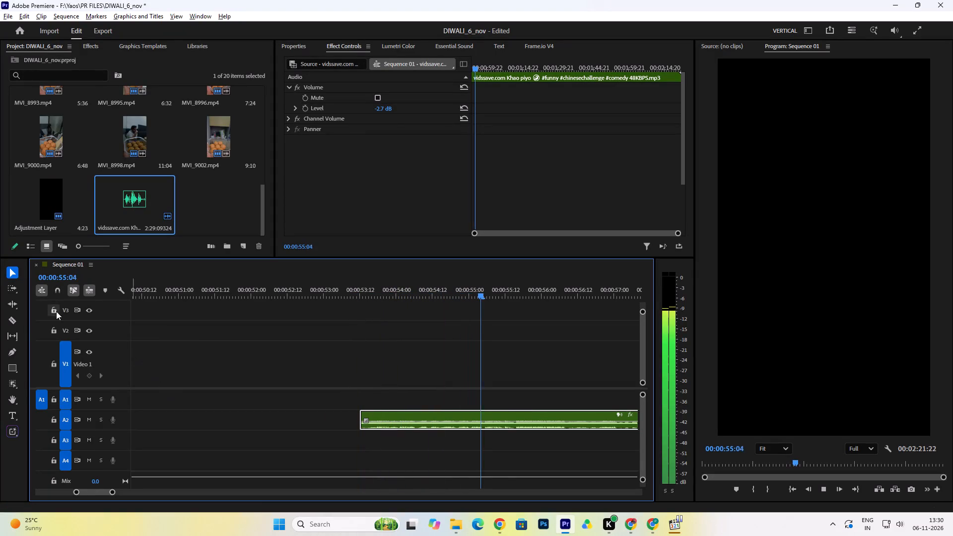
Play further and split the long A2 clip at about 00:00:55:16.
key(space)
click(12, 320)
key(space)
key(space)
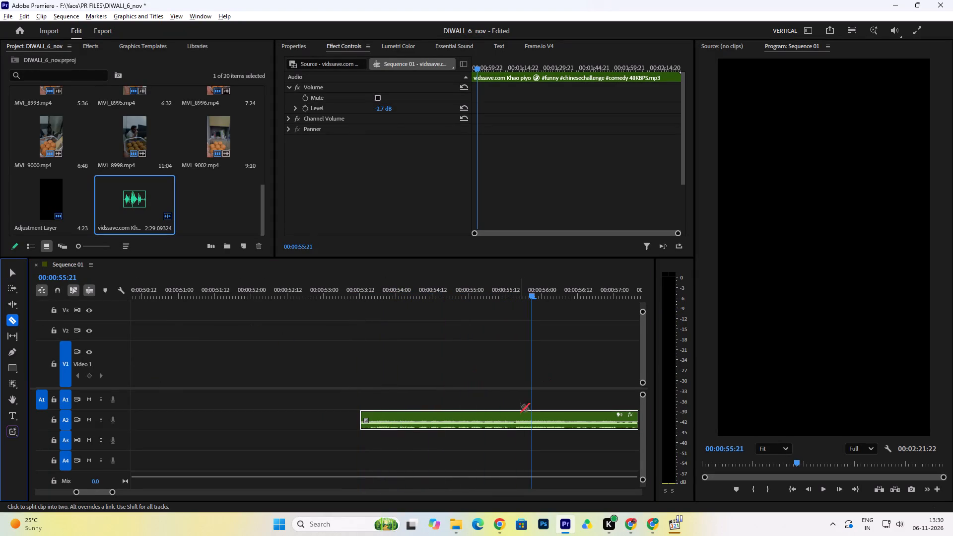
click(516, 418)
click(10, 273)
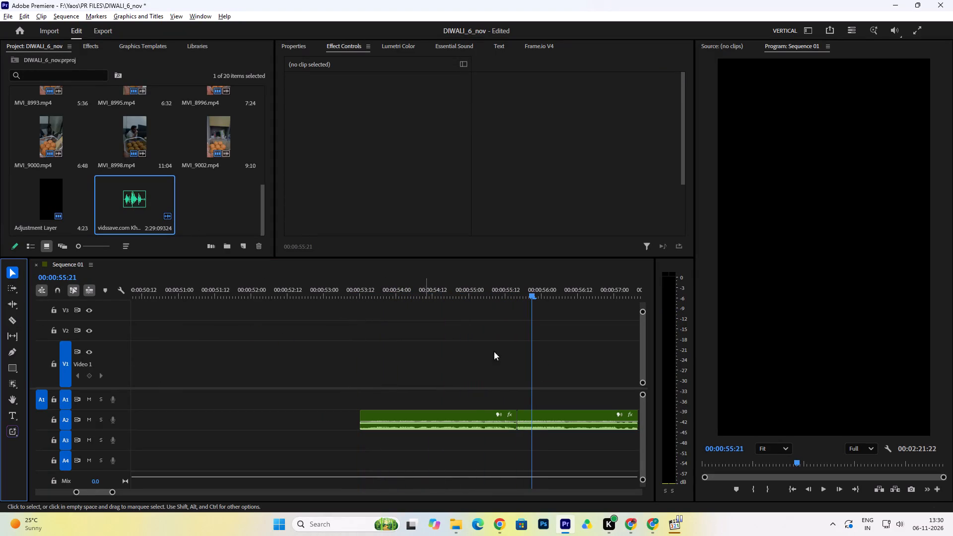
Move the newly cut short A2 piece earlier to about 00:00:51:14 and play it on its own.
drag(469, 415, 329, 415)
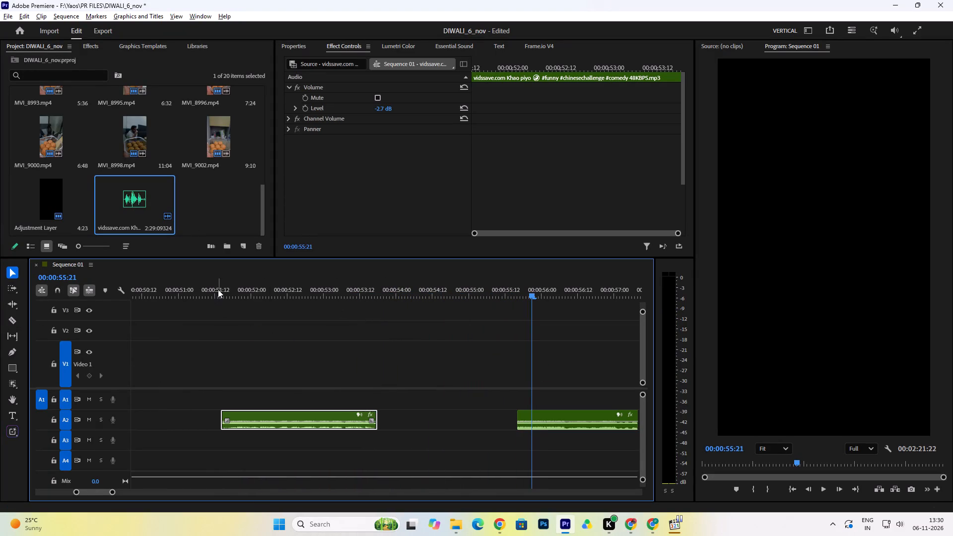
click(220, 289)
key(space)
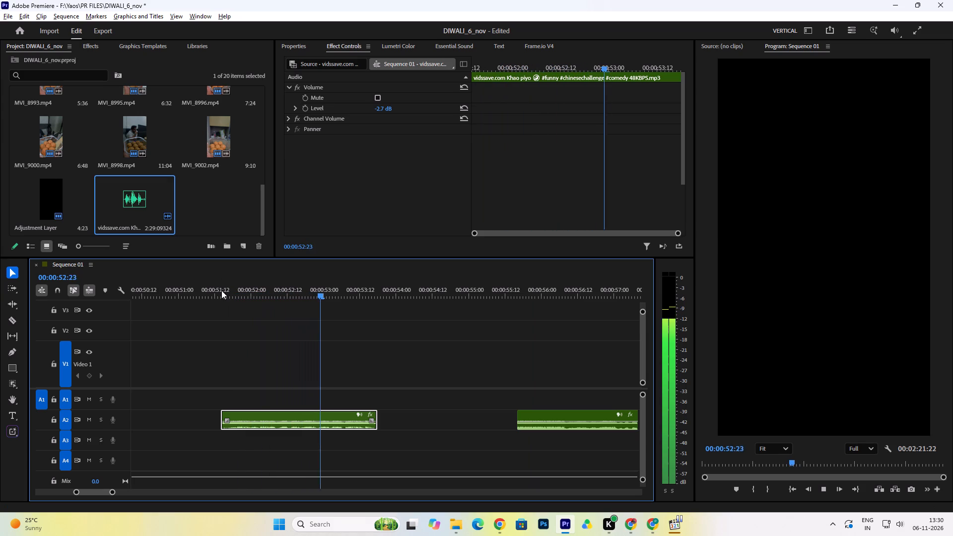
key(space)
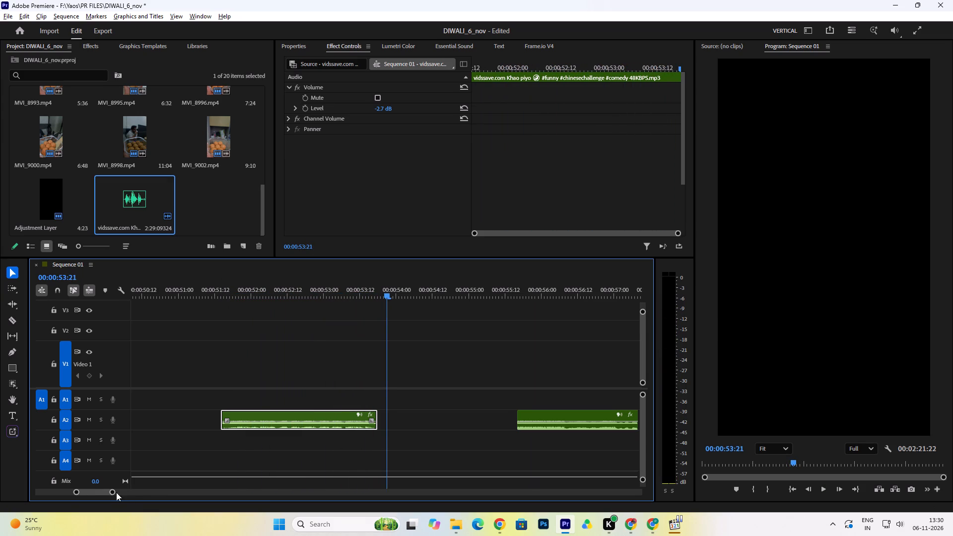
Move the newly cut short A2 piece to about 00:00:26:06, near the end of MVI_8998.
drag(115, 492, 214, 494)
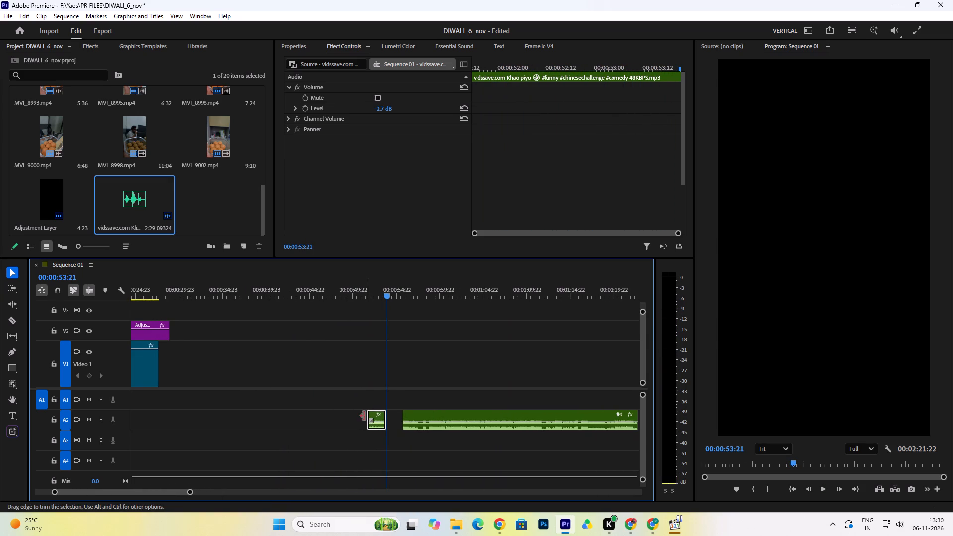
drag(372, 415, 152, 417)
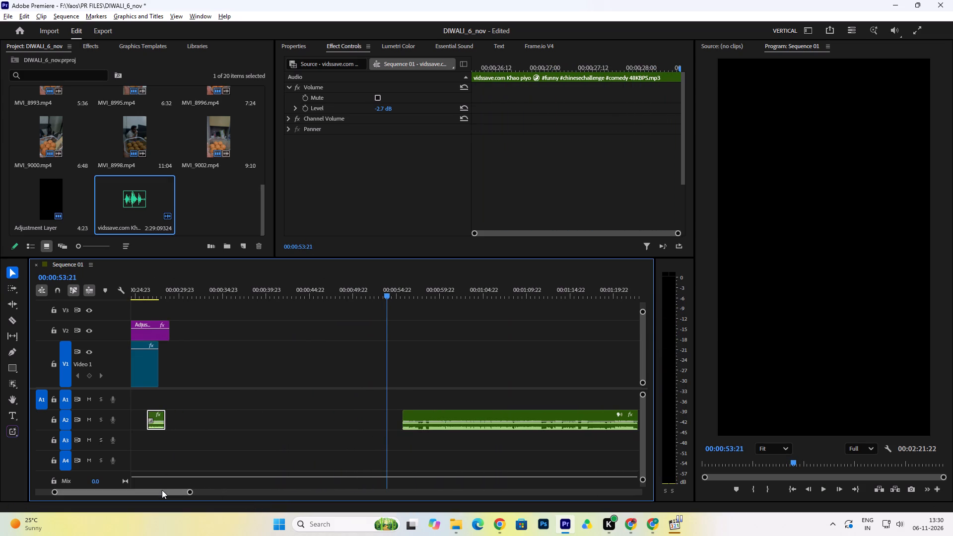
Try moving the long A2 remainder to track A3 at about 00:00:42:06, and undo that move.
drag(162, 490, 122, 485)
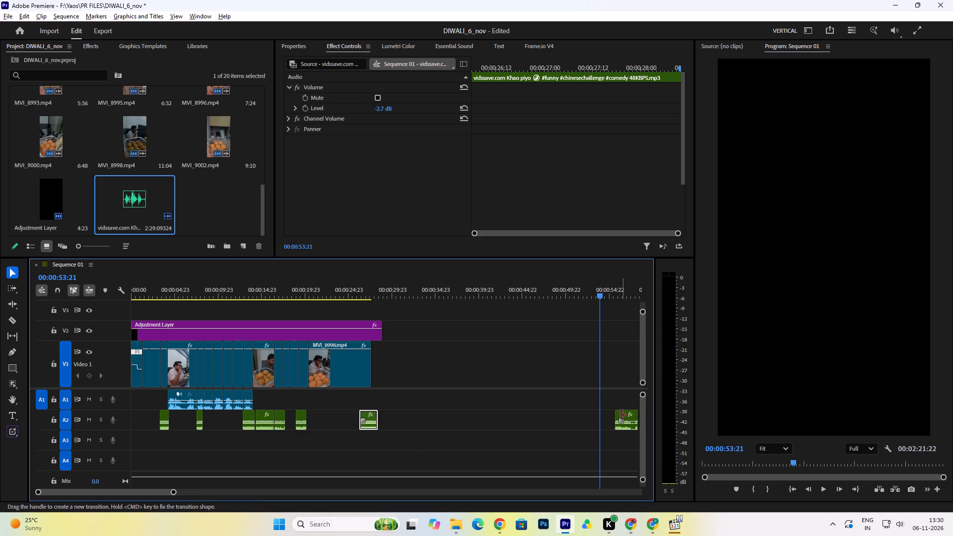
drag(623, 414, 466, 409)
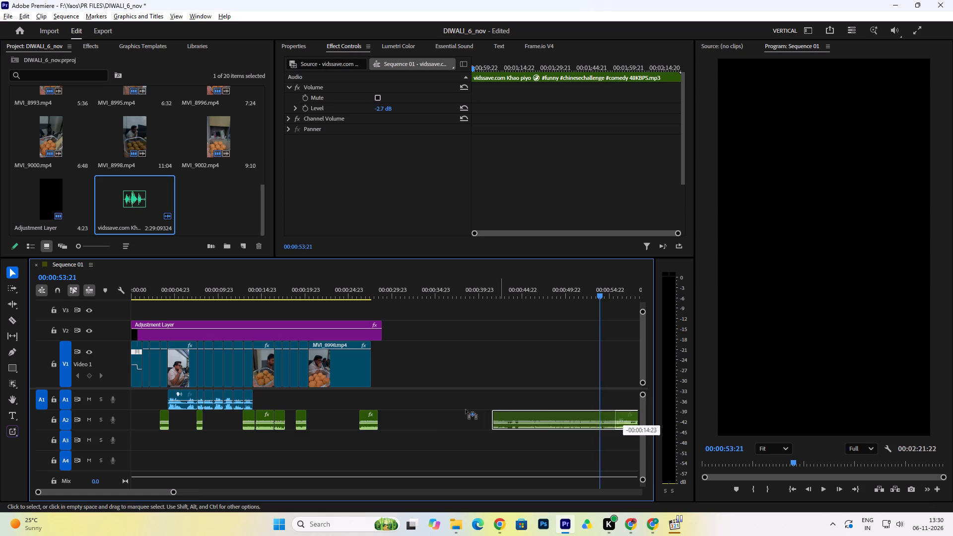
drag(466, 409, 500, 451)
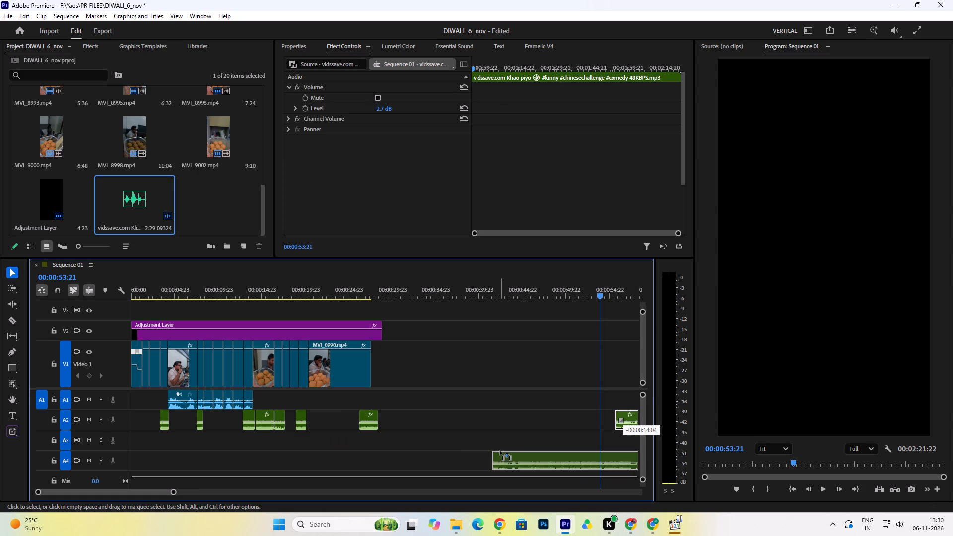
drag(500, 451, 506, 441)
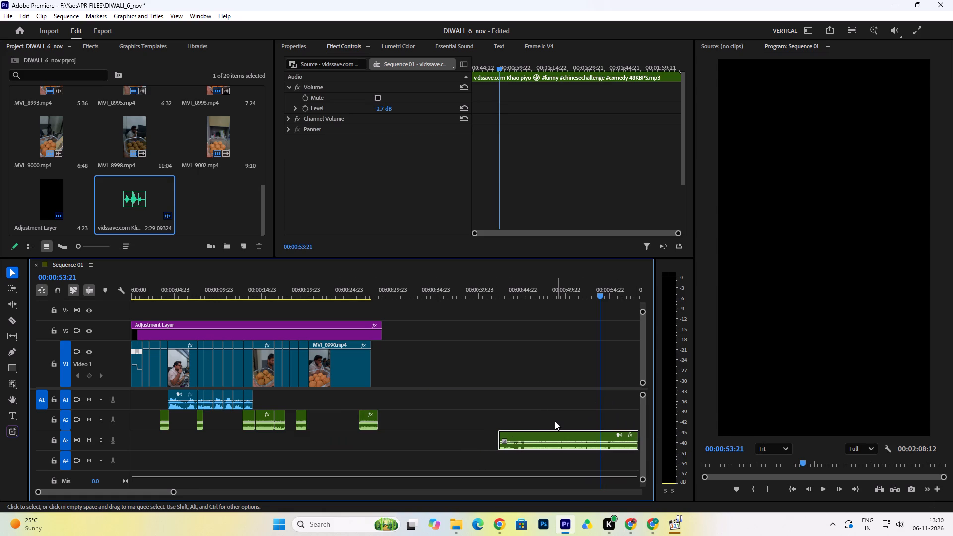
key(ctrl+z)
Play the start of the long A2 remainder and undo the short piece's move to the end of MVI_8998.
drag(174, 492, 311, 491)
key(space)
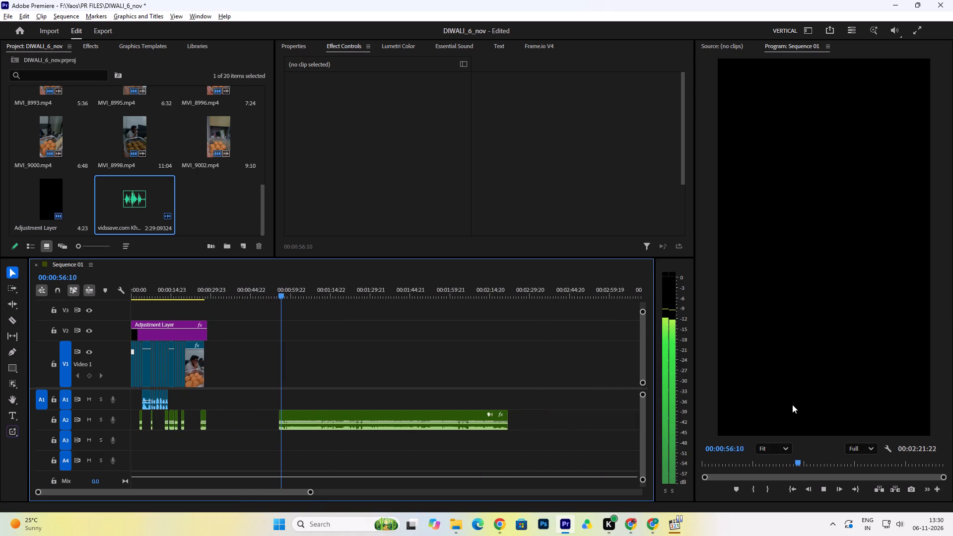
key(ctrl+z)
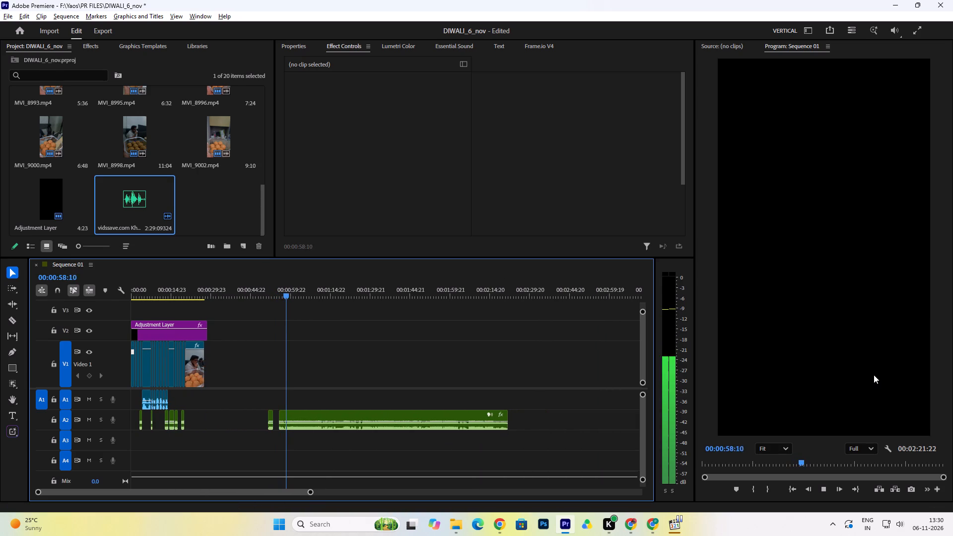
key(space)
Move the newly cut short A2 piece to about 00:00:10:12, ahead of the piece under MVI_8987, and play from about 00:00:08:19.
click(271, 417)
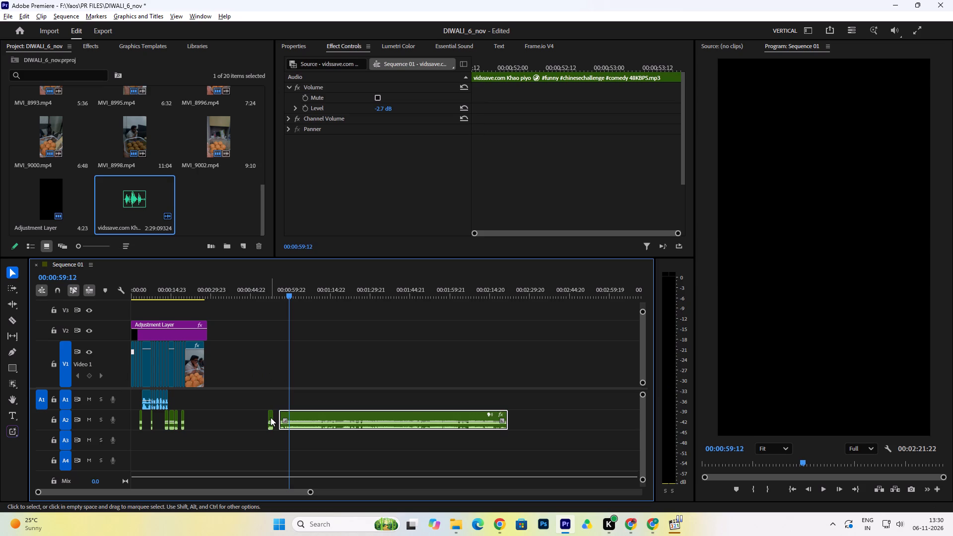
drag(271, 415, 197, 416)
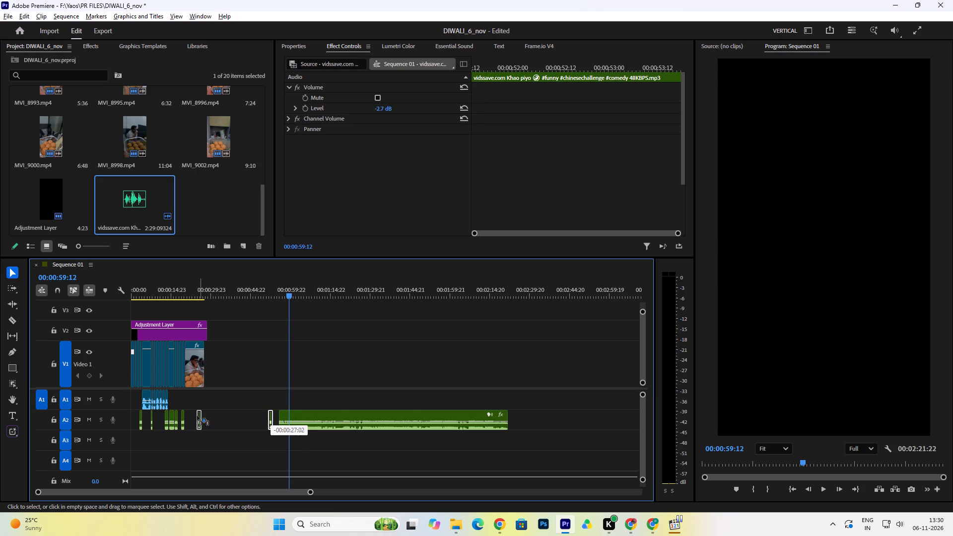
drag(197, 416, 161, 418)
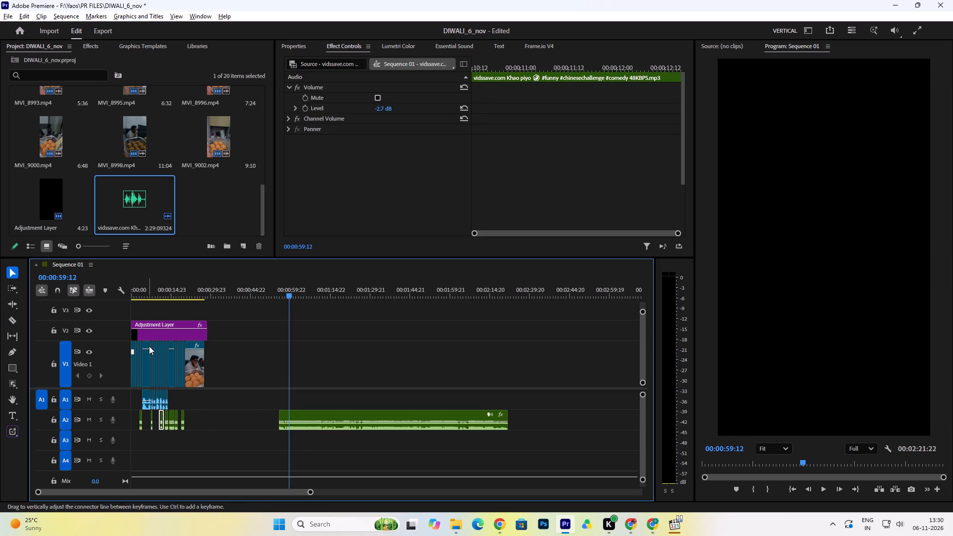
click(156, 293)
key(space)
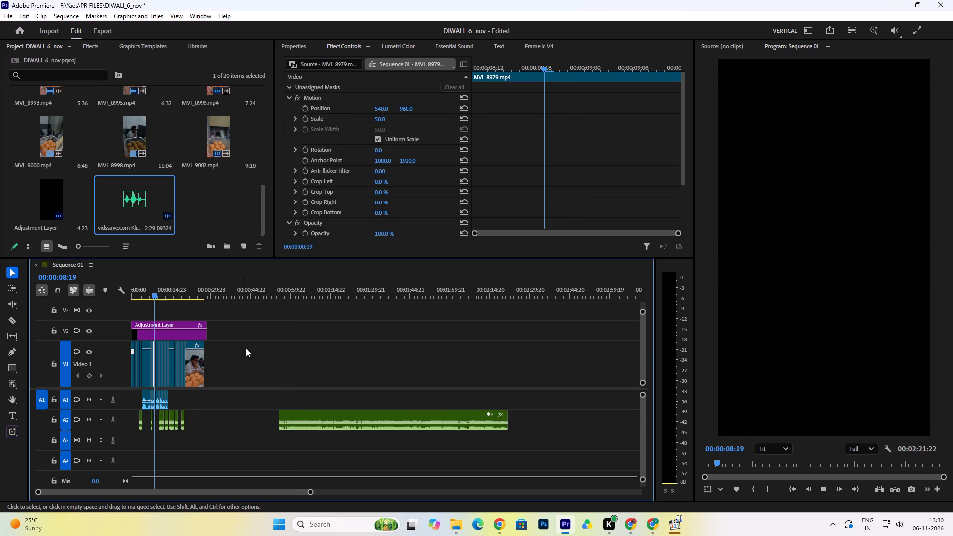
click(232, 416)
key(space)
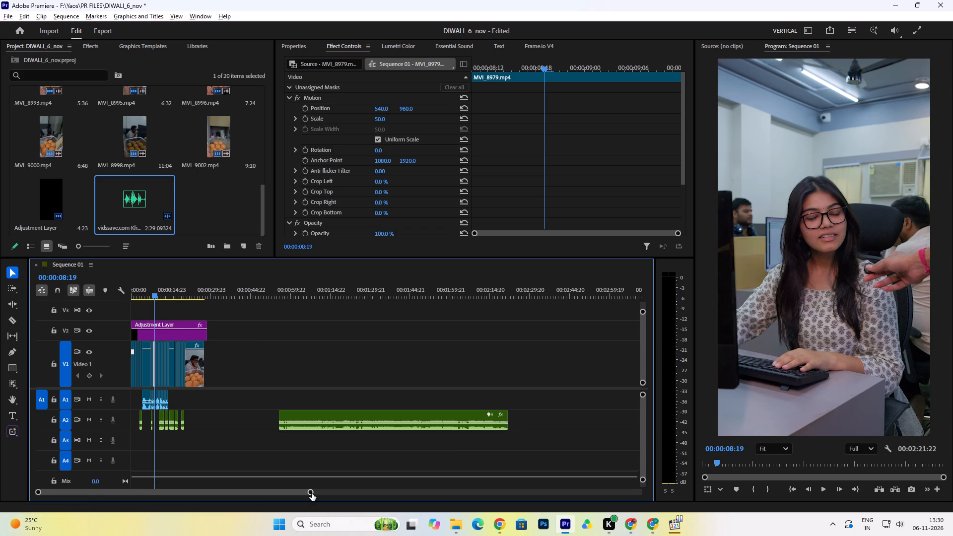
Play the sequence from about 00:00:05:19 to check how the A2 pieces fit the video clips.
drag(310, 492, 93, 525)
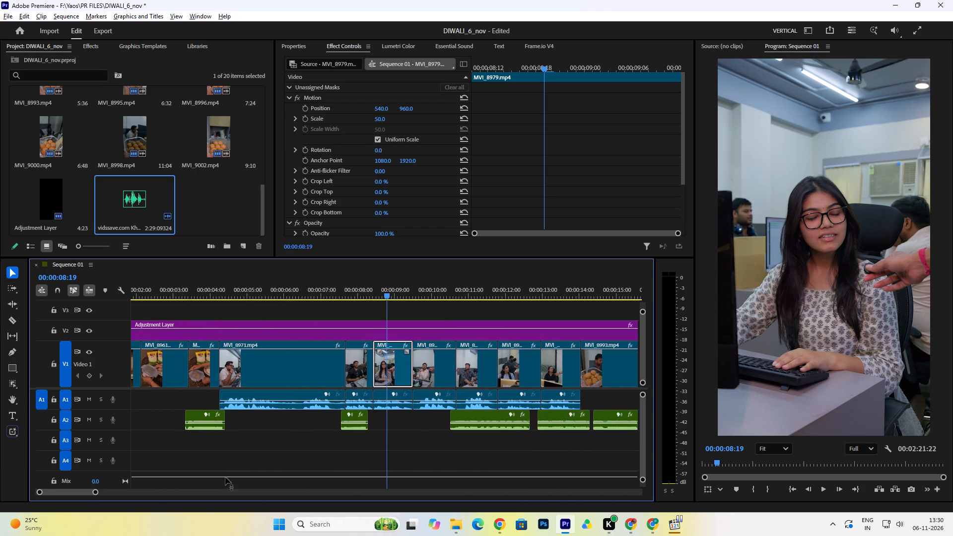
drag(537, 290, 535, 290)
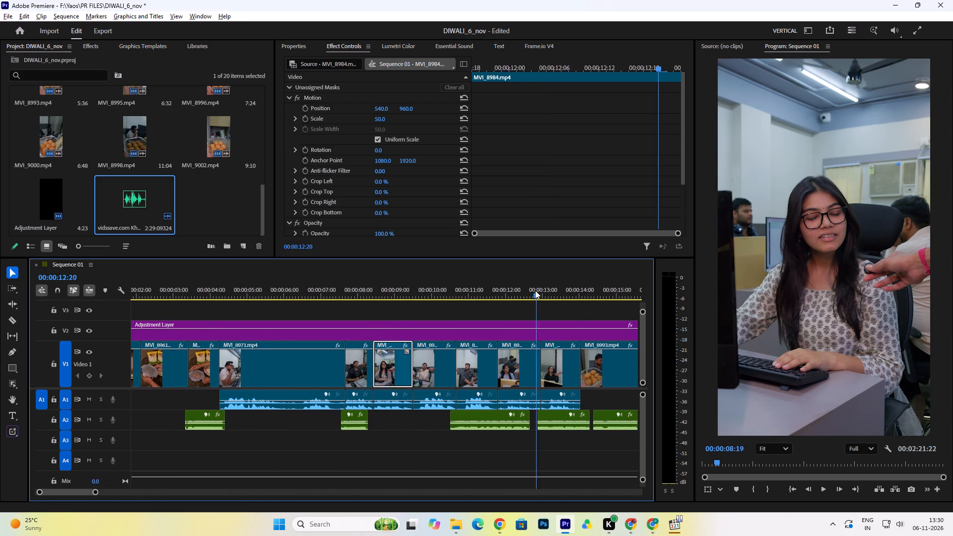
drag(535, 290, 276, 348)
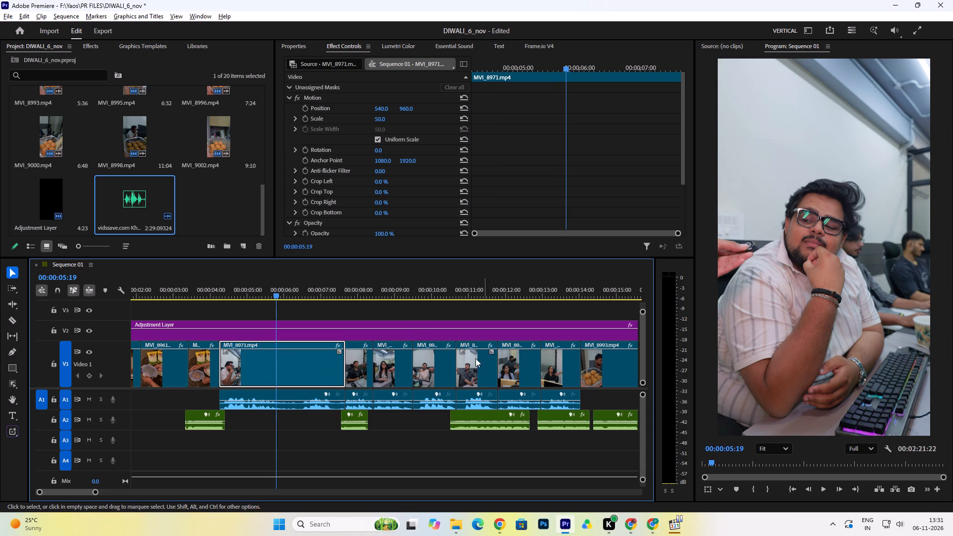
click(415, 313)
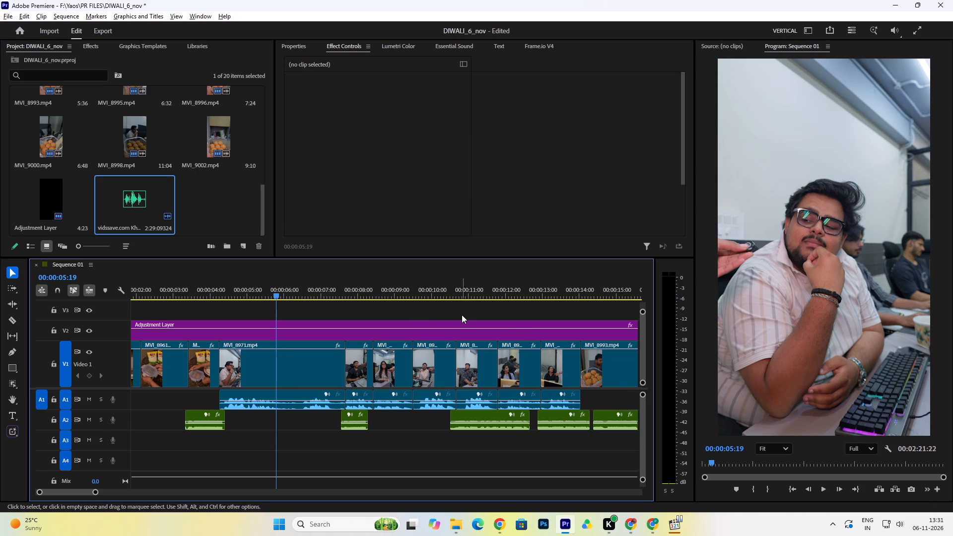
key(space)
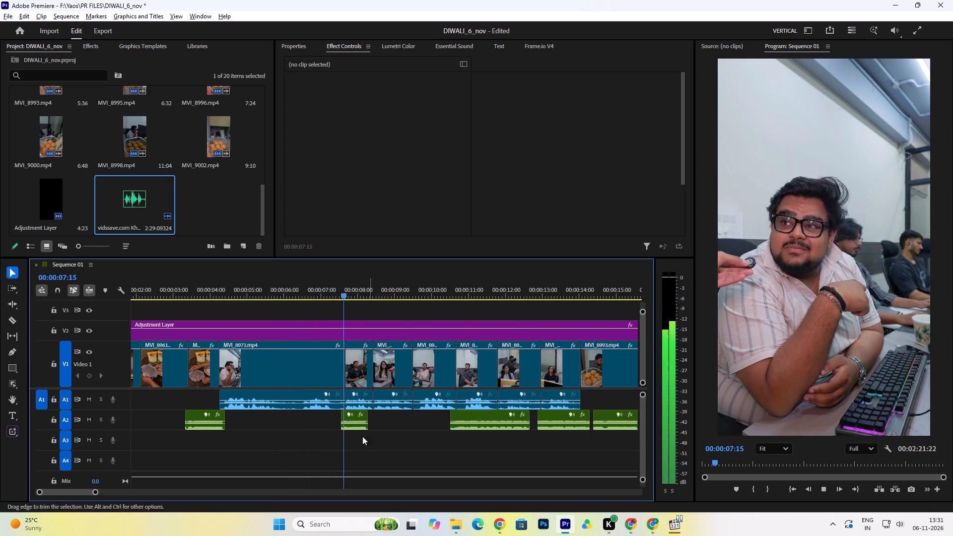
drag(96, 492, 111, 491)
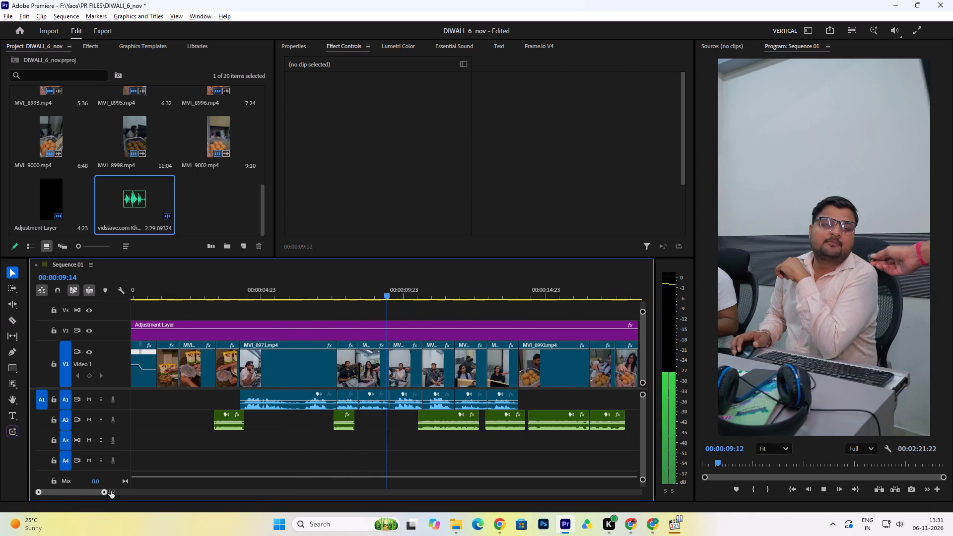
drag(111, 491, 120, 492)
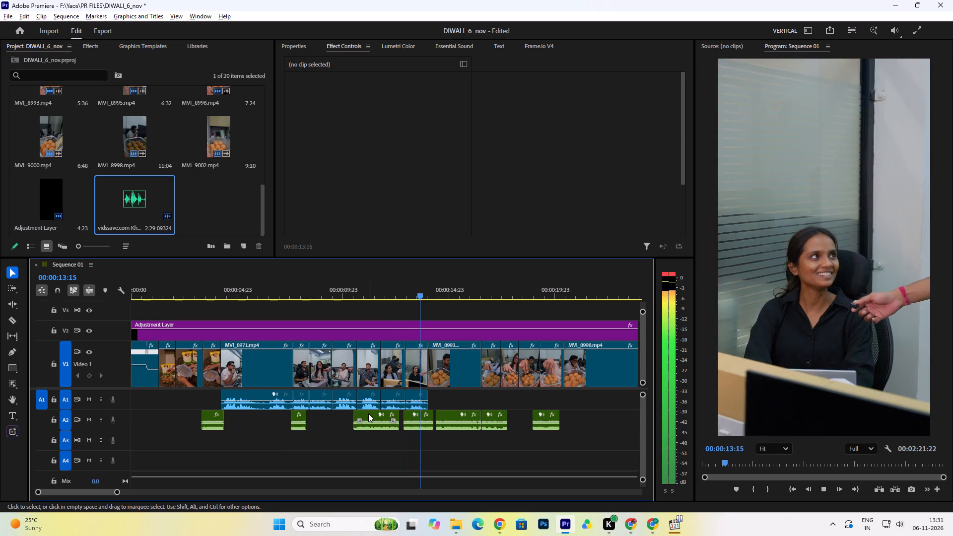
Move the short A2 piece from about 00:00:10:12 to track A3 at about 00:00:20:10, under MVI_8998.
drag(368, 414, 580, 447)
key(space)
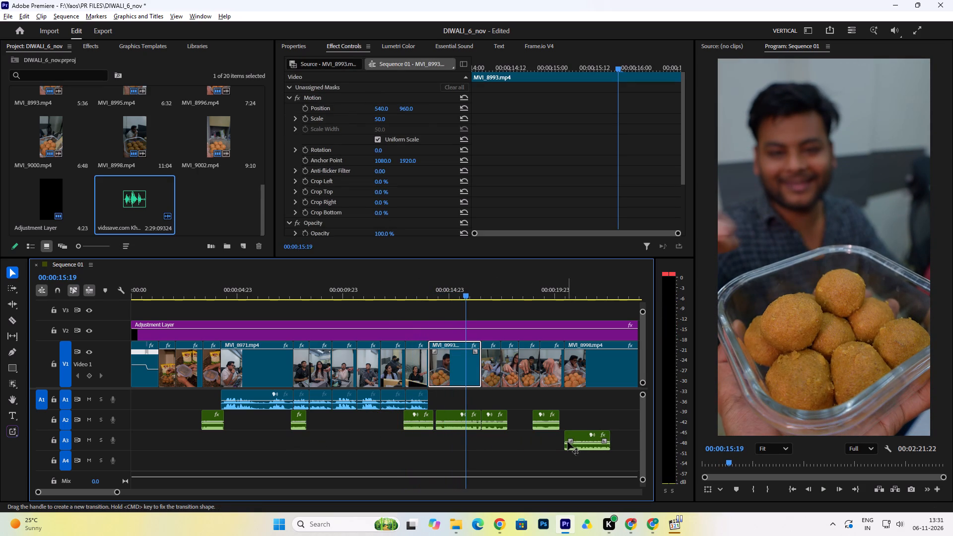
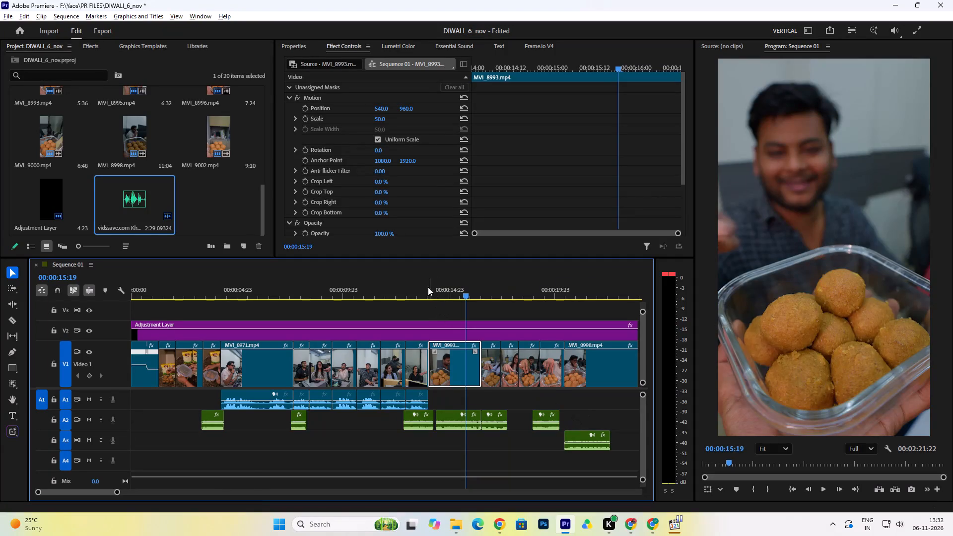
Play the sequence repeatedly from about 00:00:12:20 to check the audio pieces from MVI_8984 through MVI_9000.
click(403, 295)
key(space)
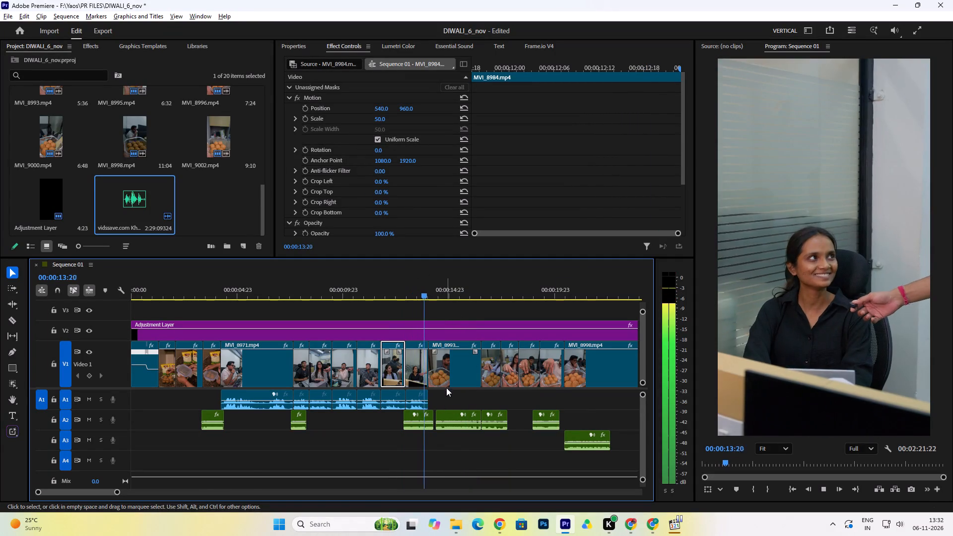
click(408, 295)
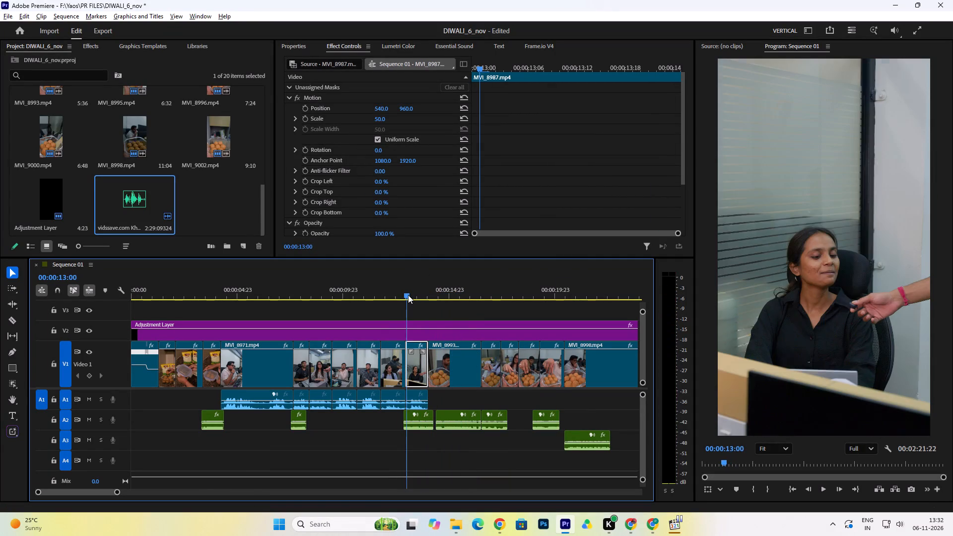
key(space)
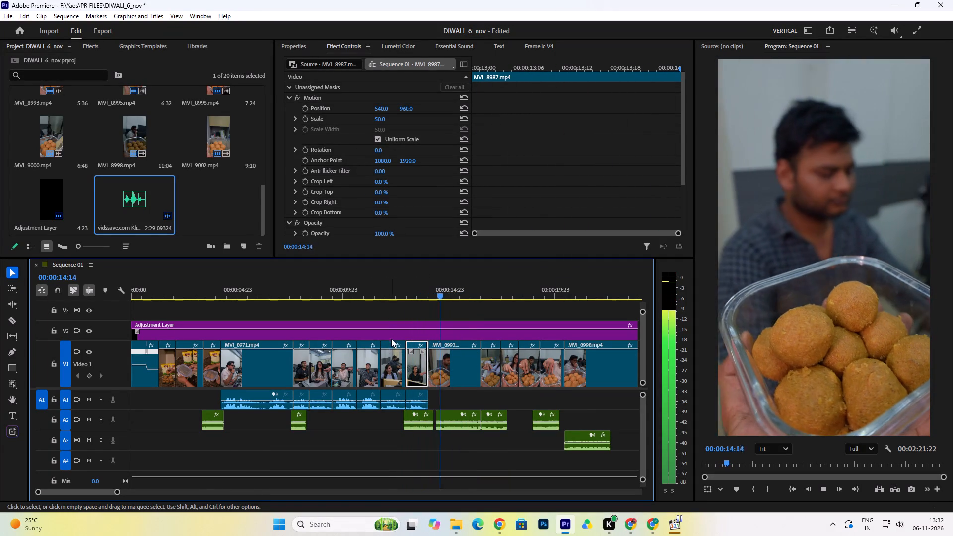
click(398, 299)
key(space)
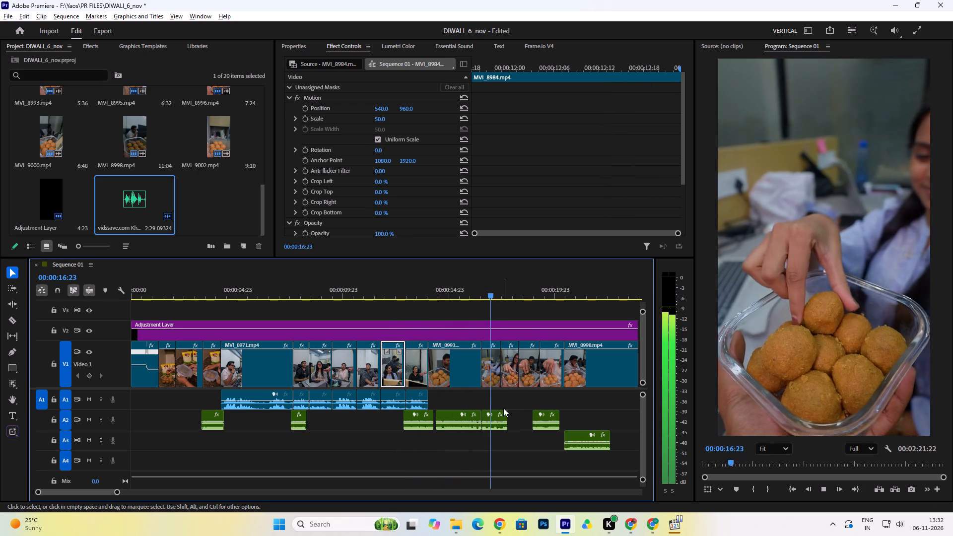
key(space)
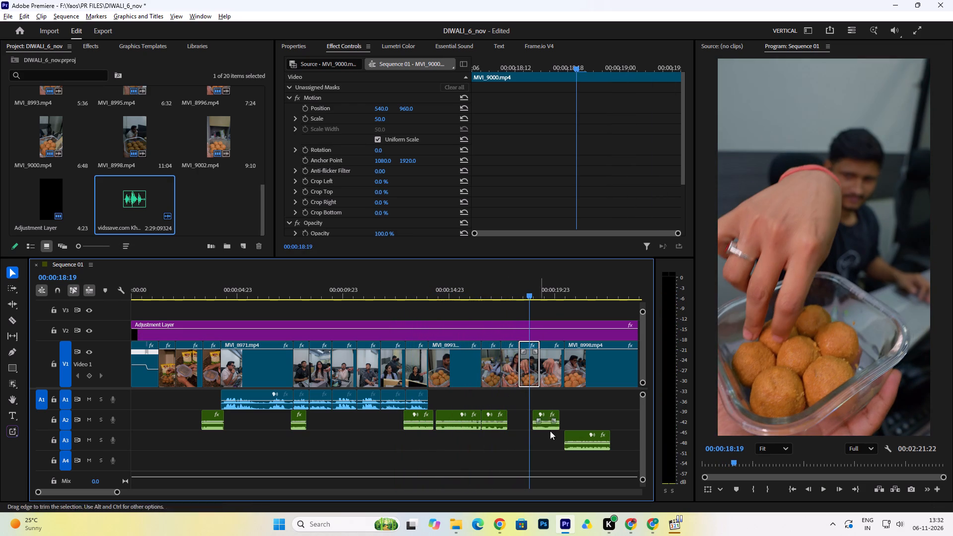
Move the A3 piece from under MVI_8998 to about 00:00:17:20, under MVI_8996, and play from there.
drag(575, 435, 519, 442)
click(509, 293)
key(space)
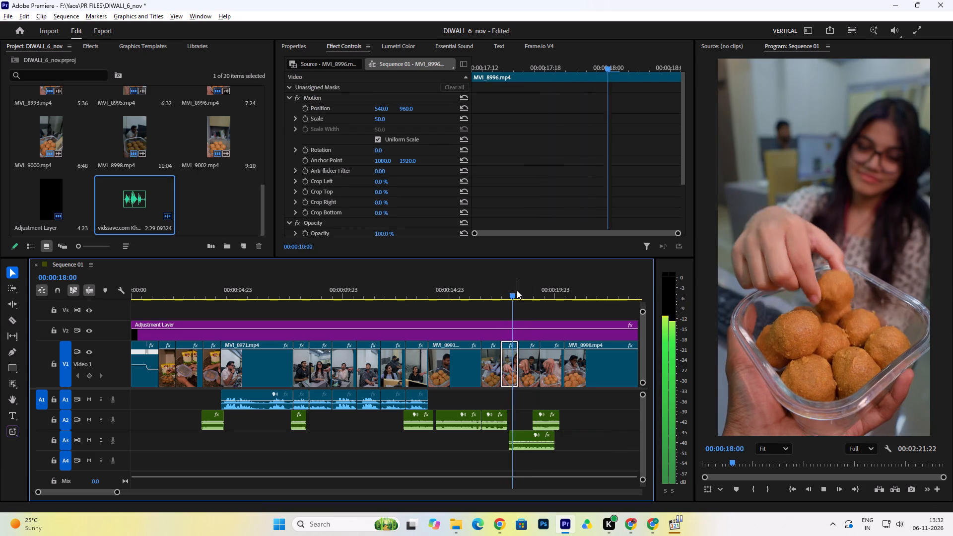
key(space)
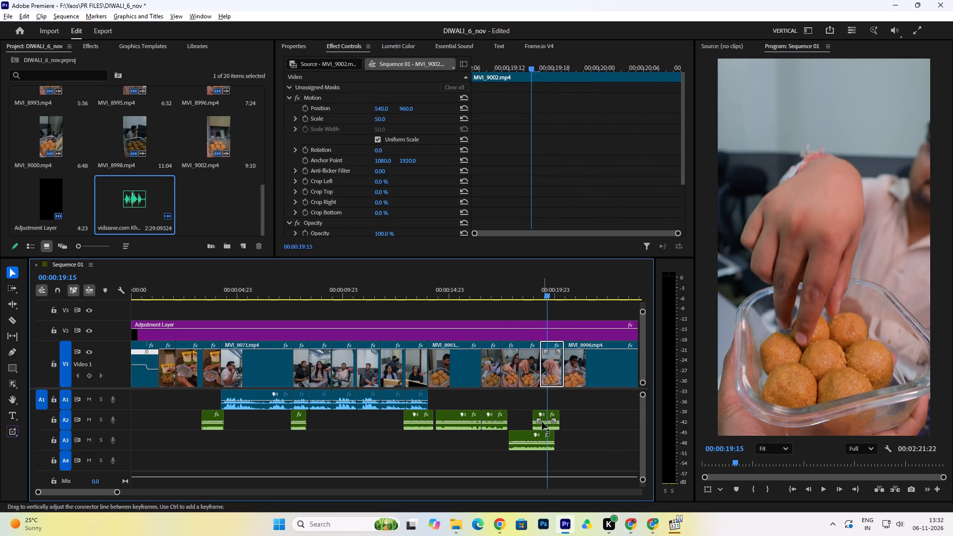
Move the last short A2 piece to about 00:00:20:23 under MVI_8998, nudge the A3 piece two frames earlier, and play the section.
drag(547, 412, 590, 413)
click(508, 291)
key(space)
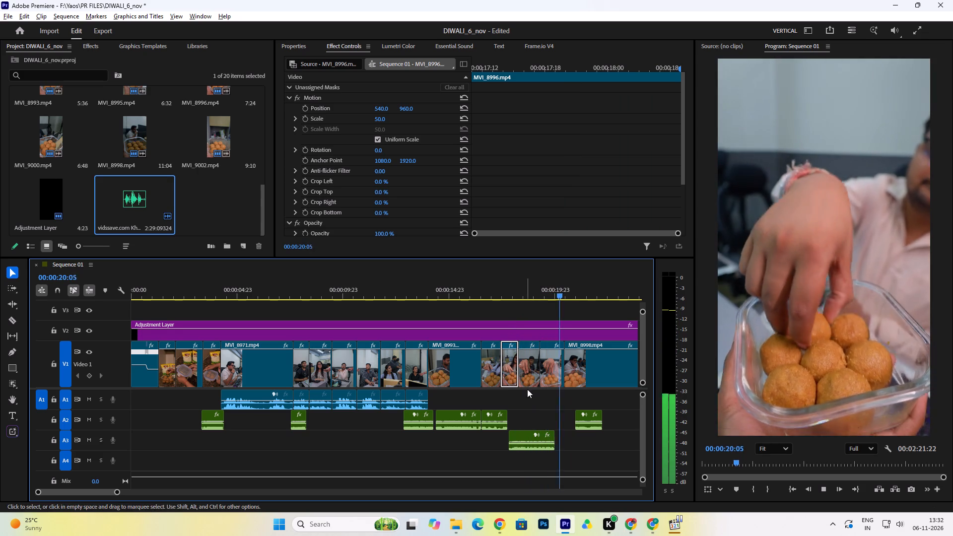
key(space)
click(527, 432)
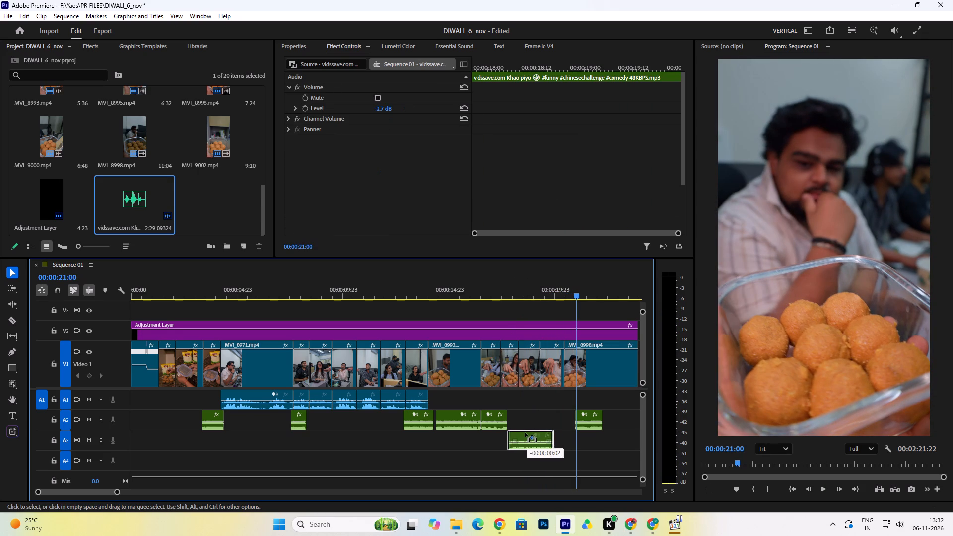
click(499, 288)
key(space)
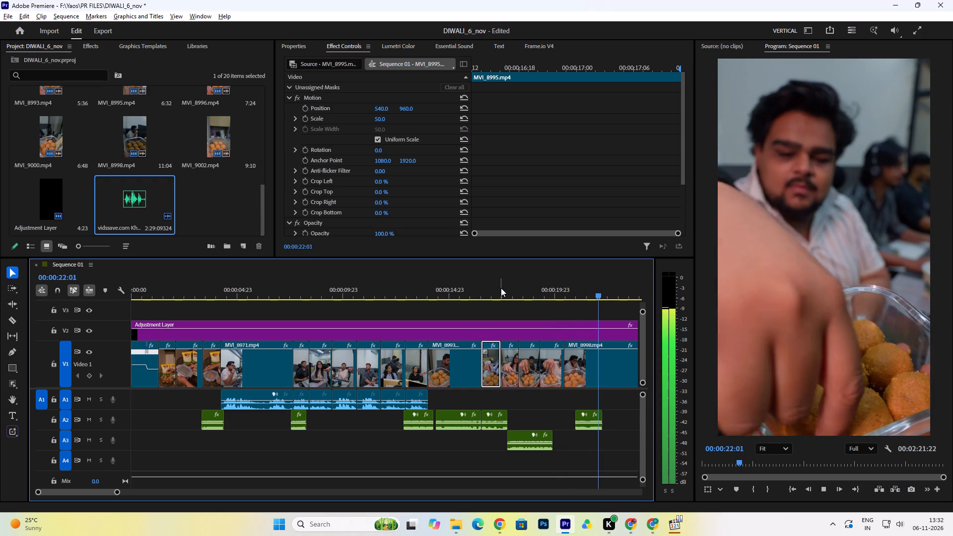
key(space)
Move the A3 piece from under MVI_8996 to about 00:00:21:09, under MVI_8998.
drag(517, 437, 581, 446)
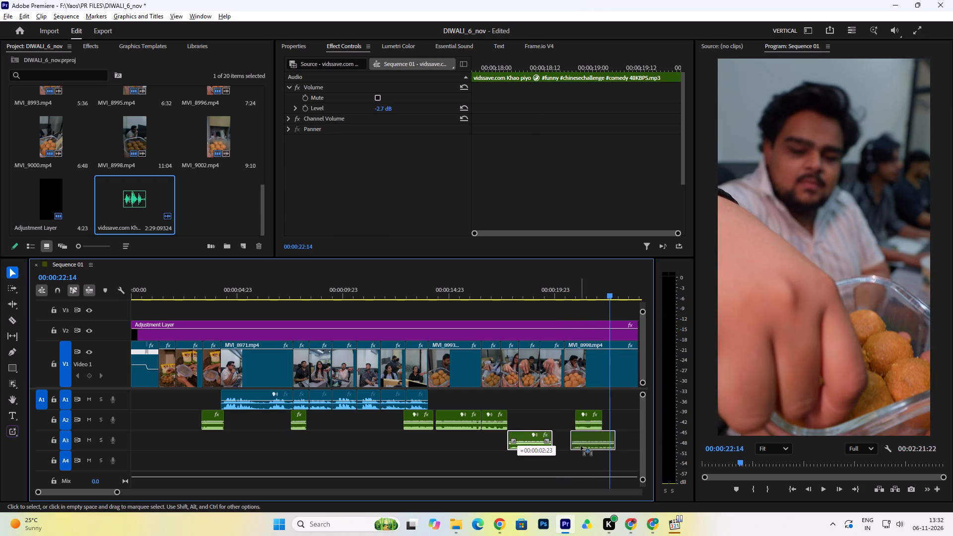
drag(581, 446, 595, 446)
Move the short A2 piece under MVI_8998 to track A3 at about 00:00:17:17, under MVI_8996, and play both A3 pieces.
drag(589, 417, 549, 419)
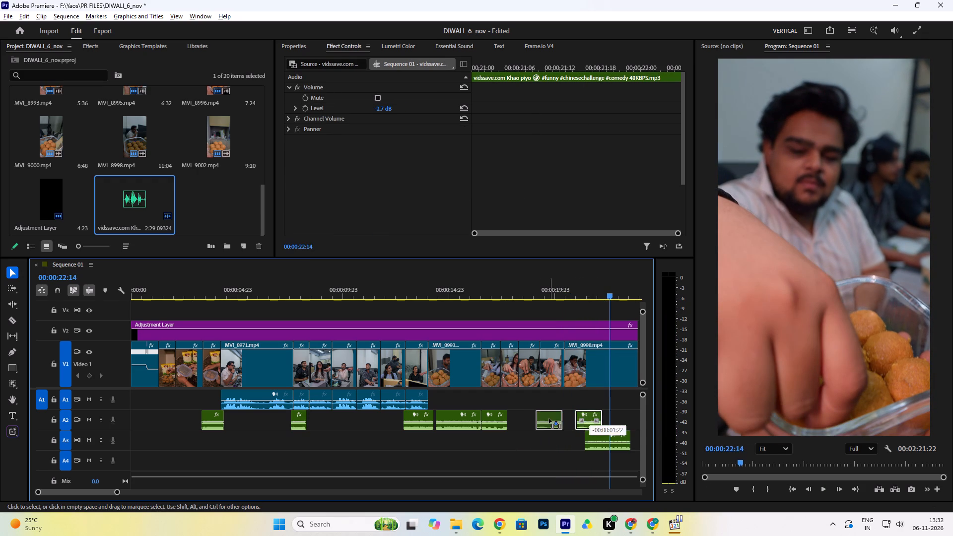
drag(549, 419, 522, 422)
click(507, 288)
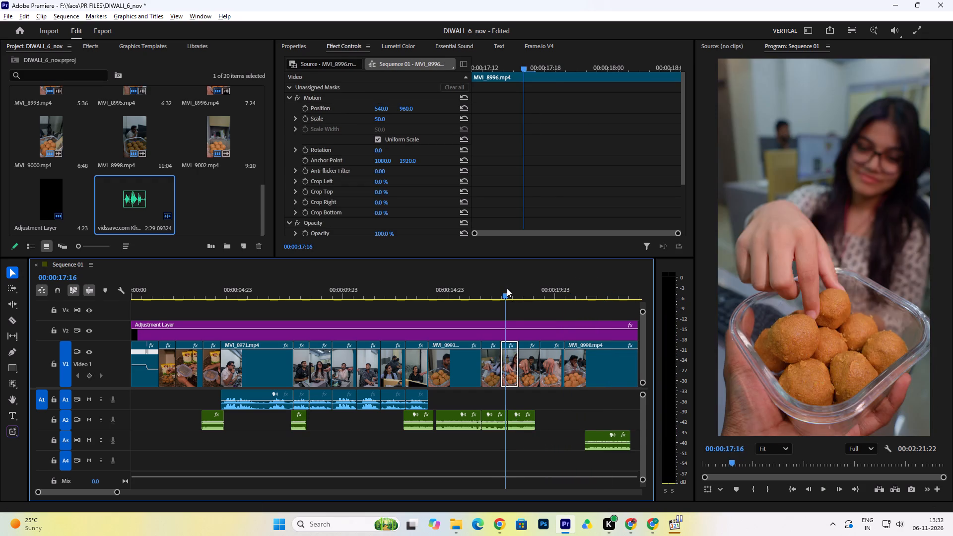
key(space)
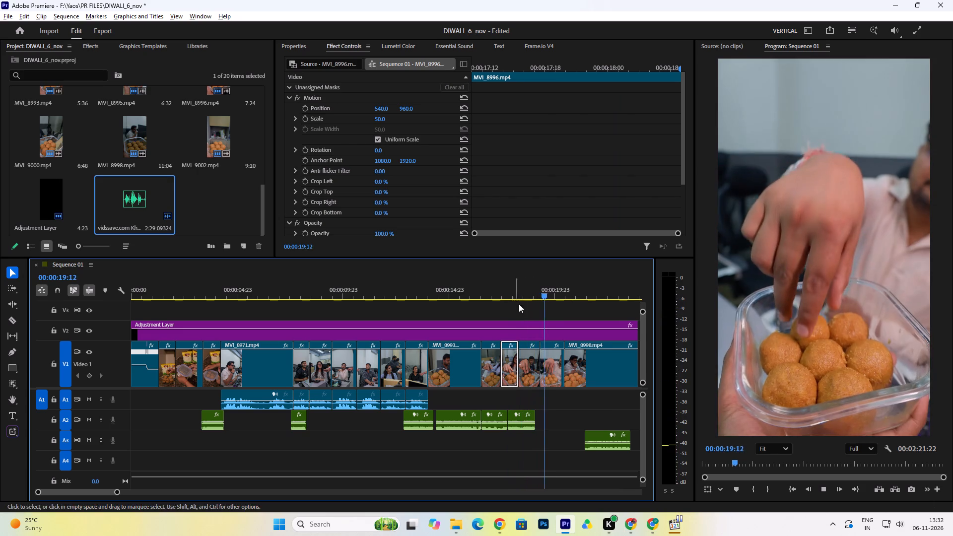
key(space)
drag(524, 417, 523, 417)
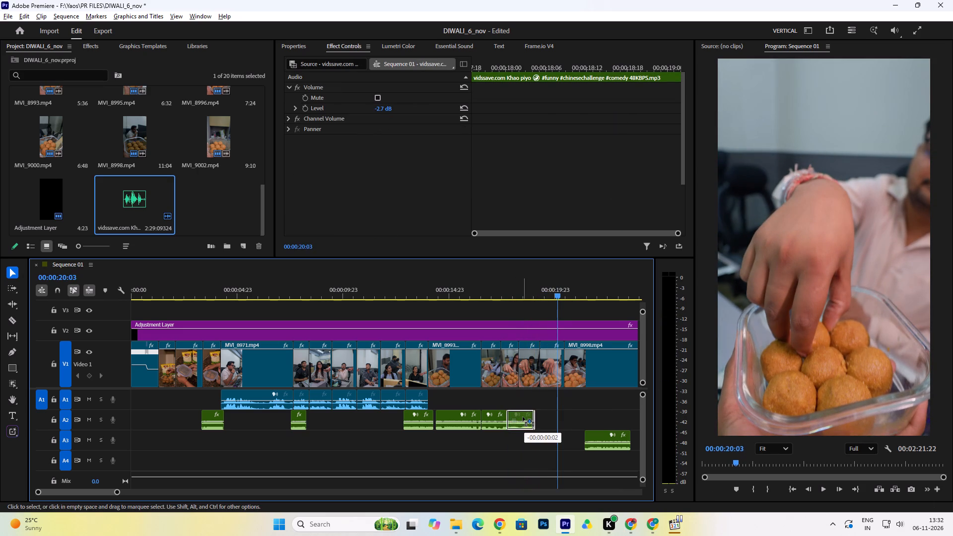
drag(523, 417, 524, 440)
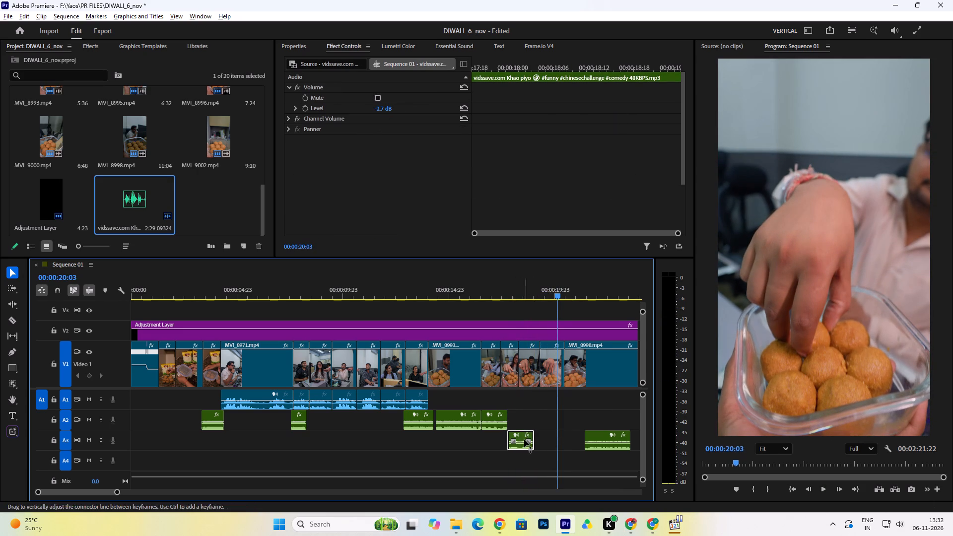
click(506, 291)
key(space)
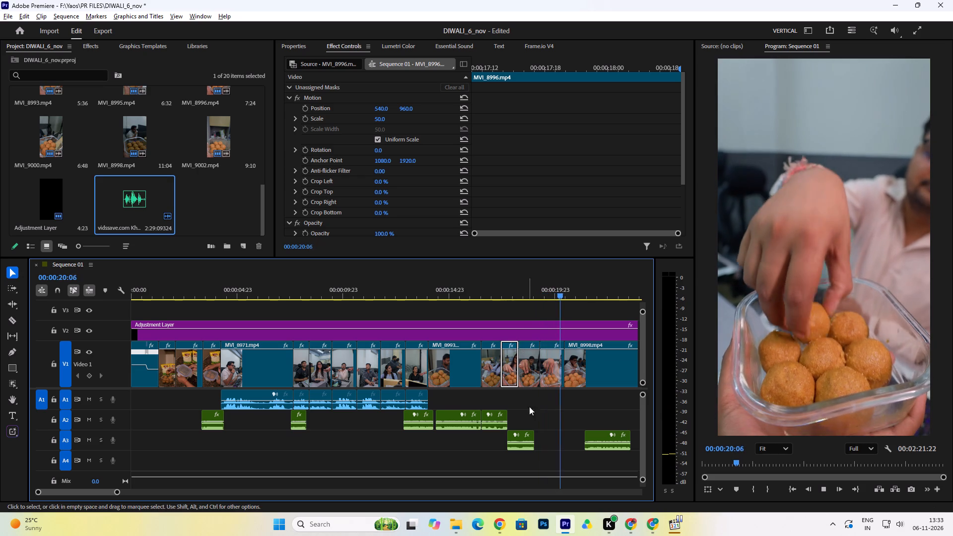
key(space)
click(591, 293)
key(space)
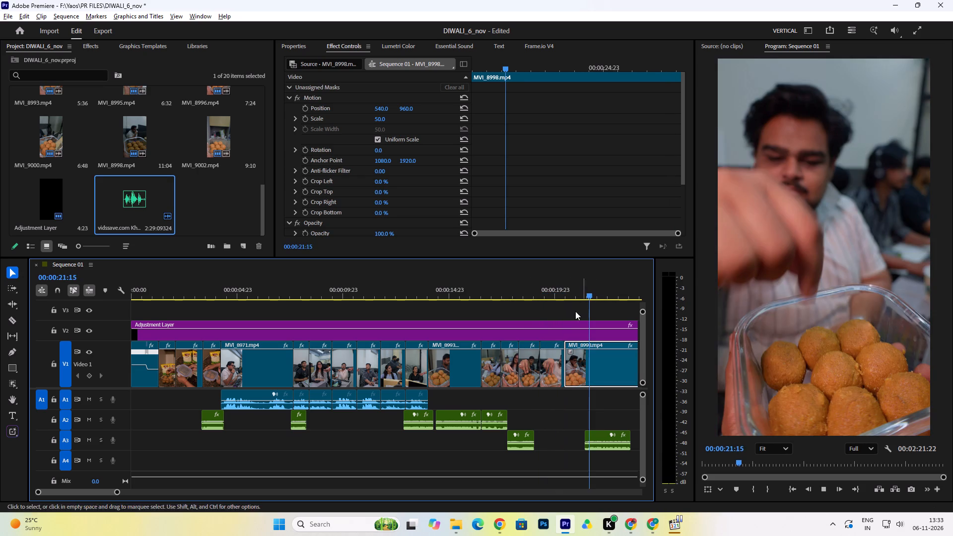
Save the project and play the long A2 audio remainder from about 00:00:54:19 to find the next part to use.
drag(117, 493, 157, 492)
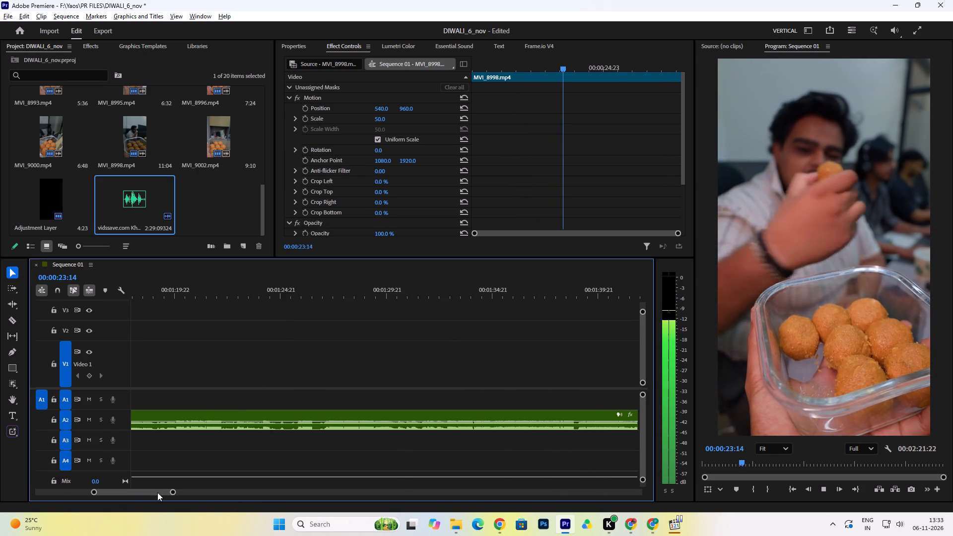
drag(157, 492, 97, 508)
drag(134, 492, 202, 491)
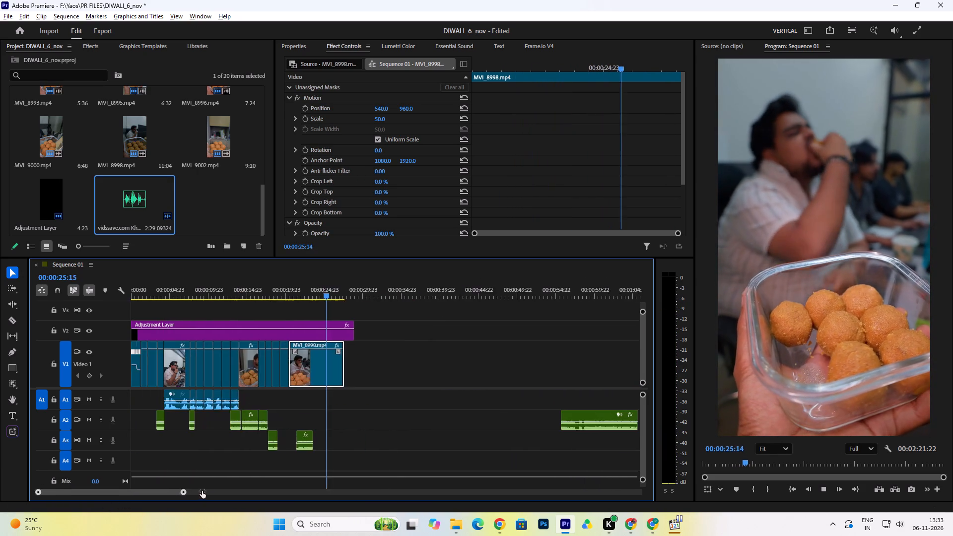
drag(202, 491, 259, 488)
click(371, 292)
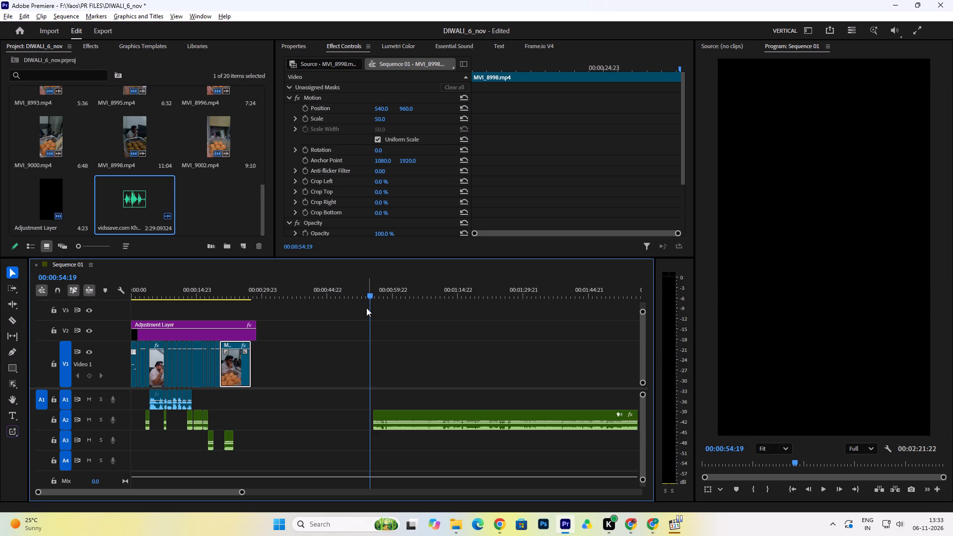
key(ctrl+s)
key(space)
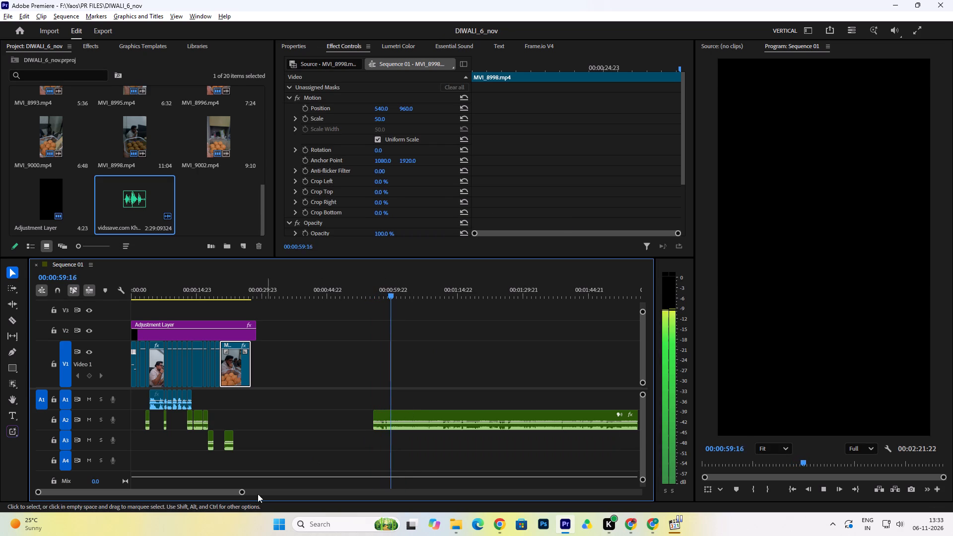
drag(242, 491, 289, 495)
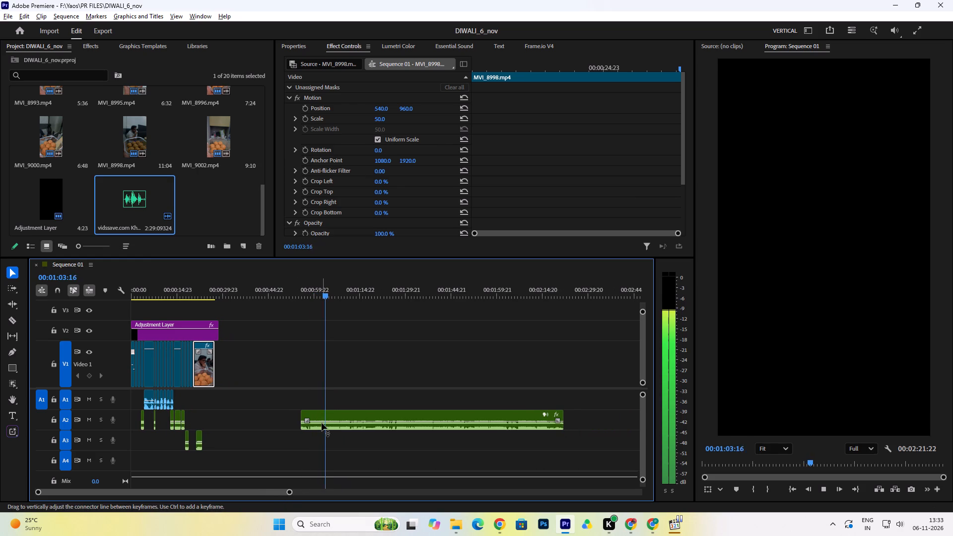
key(space)
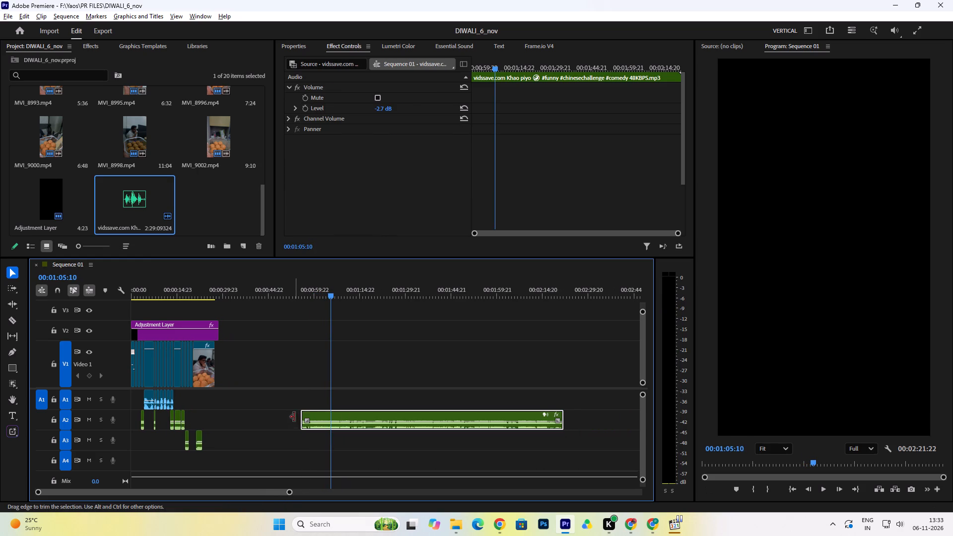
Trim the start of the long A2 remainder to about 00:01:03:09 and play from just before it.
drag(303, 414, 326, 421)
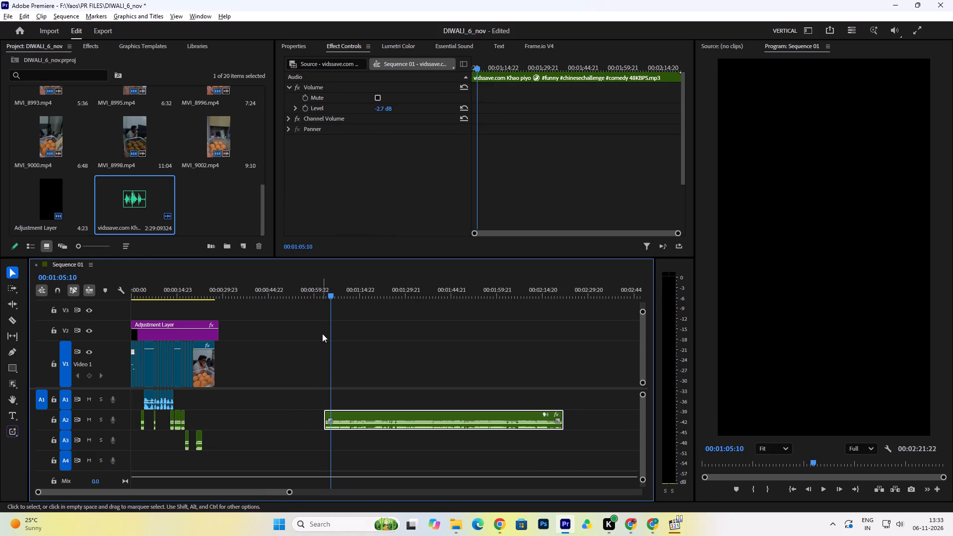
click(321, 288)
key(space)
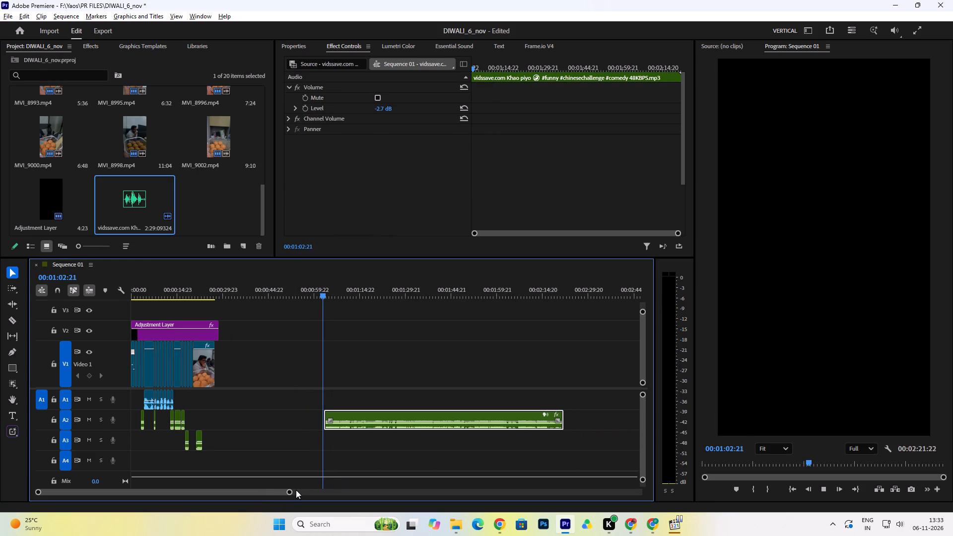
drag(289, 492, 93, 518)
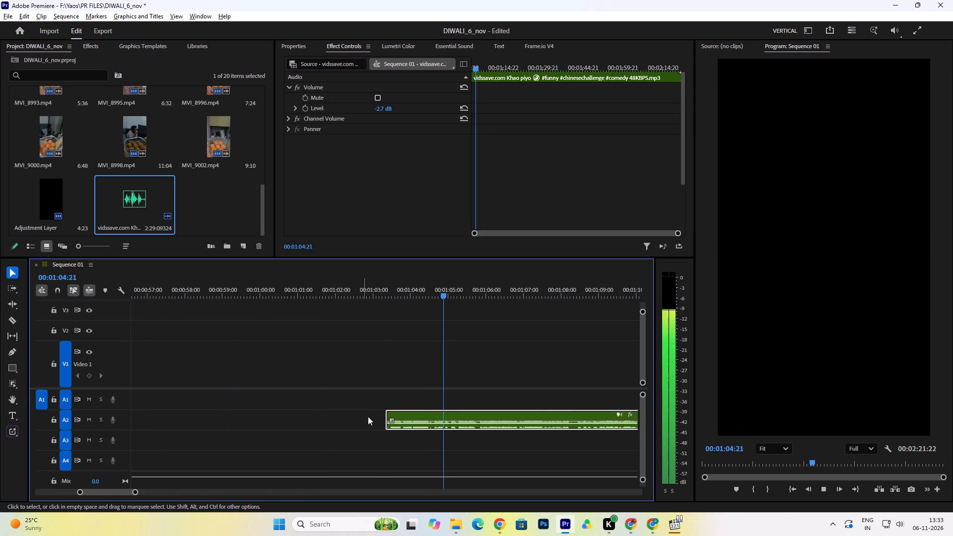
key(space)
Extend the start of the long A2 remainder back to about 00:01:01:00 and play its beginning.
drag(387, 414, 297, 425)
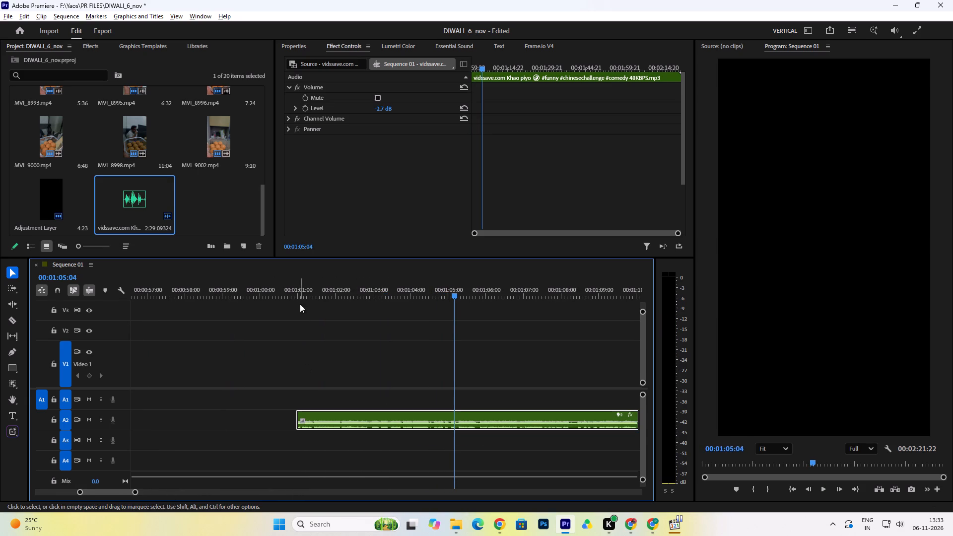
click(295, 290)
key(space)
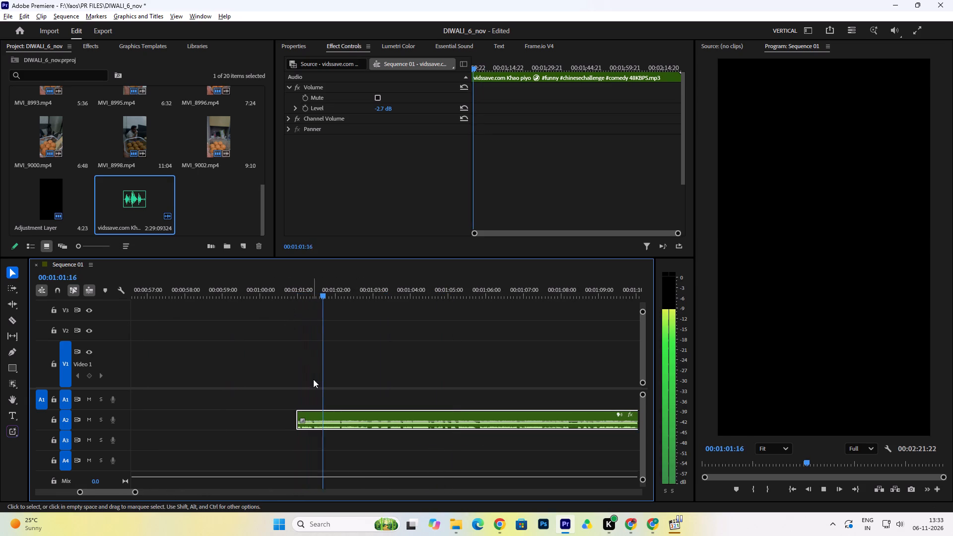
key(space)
Trim the start of the long A2 remainder forward in short increments to about 00:01:03:03, playing its beginning after each trim.
drag(297, 415, 325, 411)
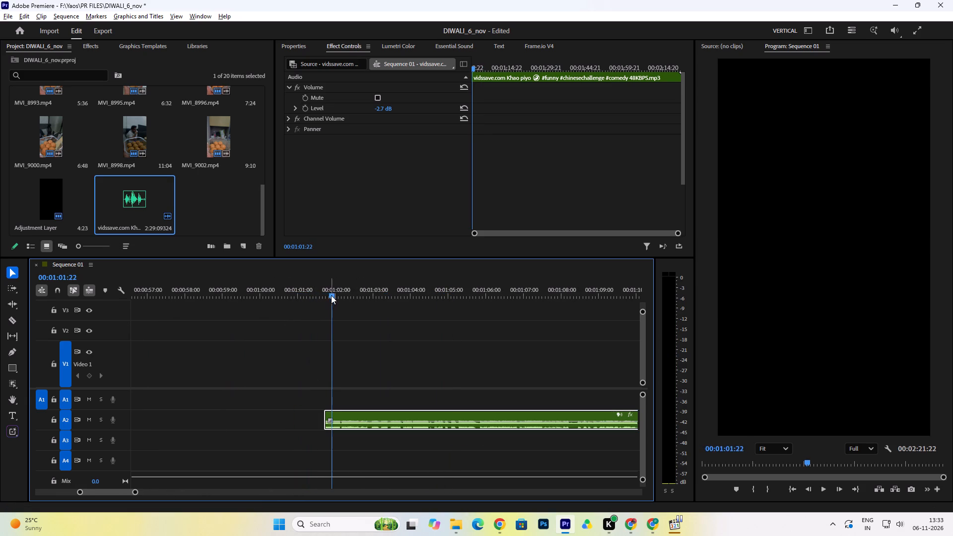
click(324, 286)
key(space)
key(space)
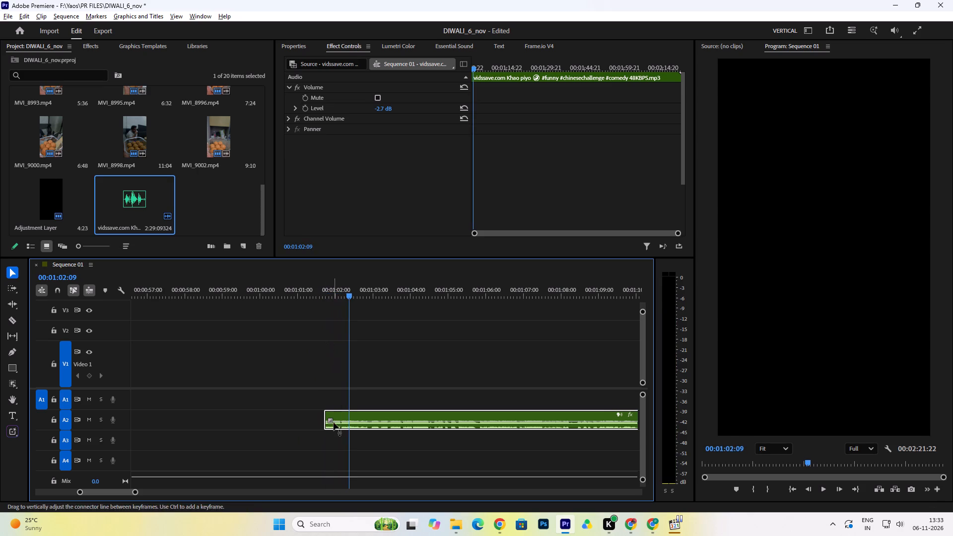
drag(326, 415, 352, 413)
key(space)
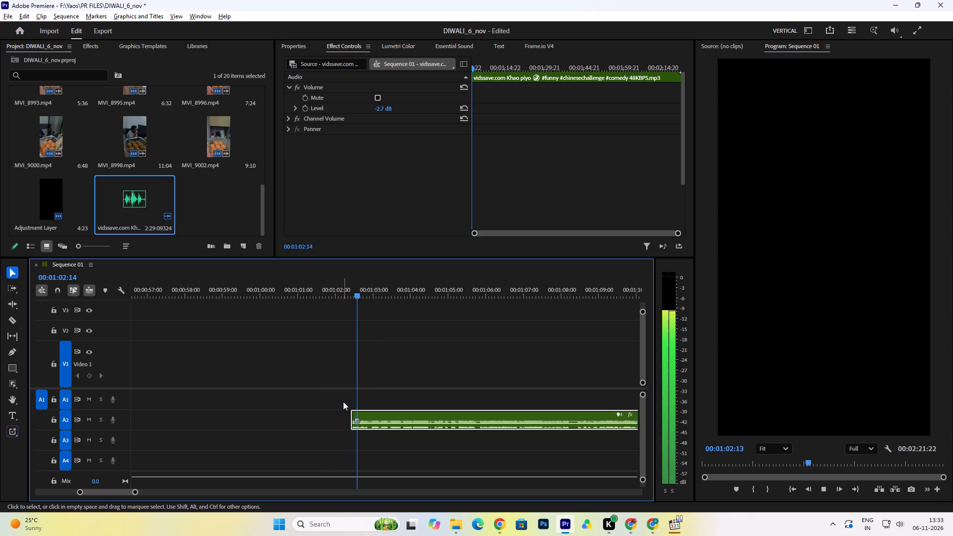
key(space)
drag(353, 412, 379, 409)
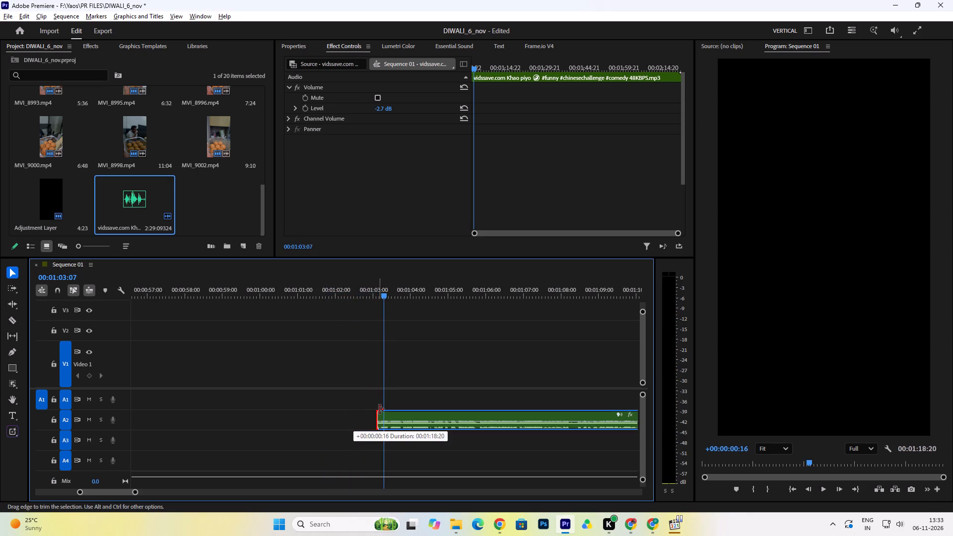
drag(379, 409, 381, 410)
click(376, 290)
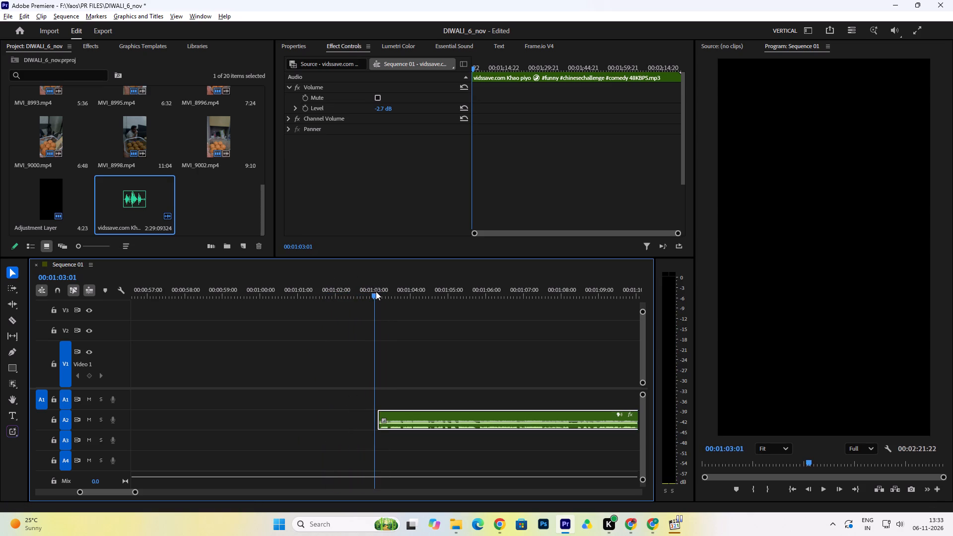
key(space)
key(space)
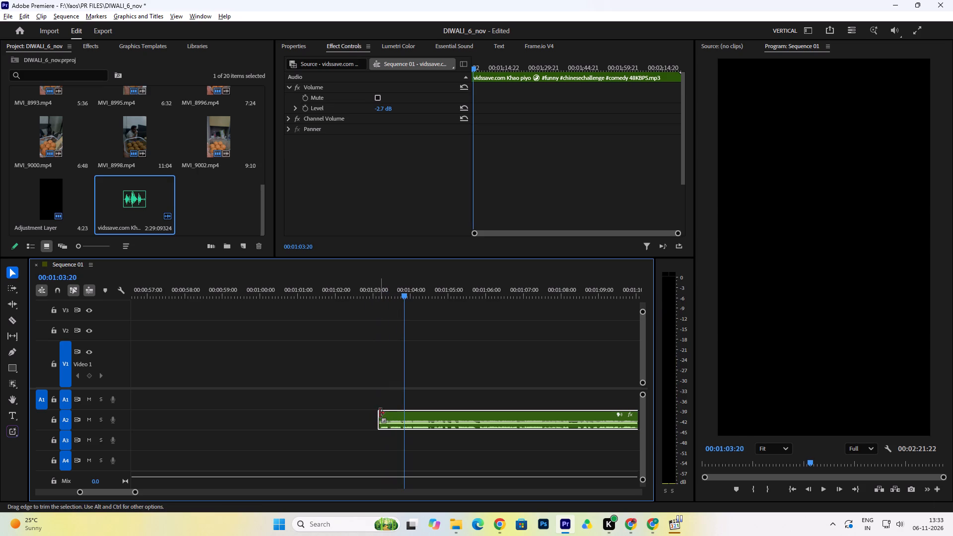
Extend the start of the long A2 remainder back to about 00:01:02:21 in two small increments, playing its beginning after each.
drag(380, 413, 375, 413)
click(370, 291)
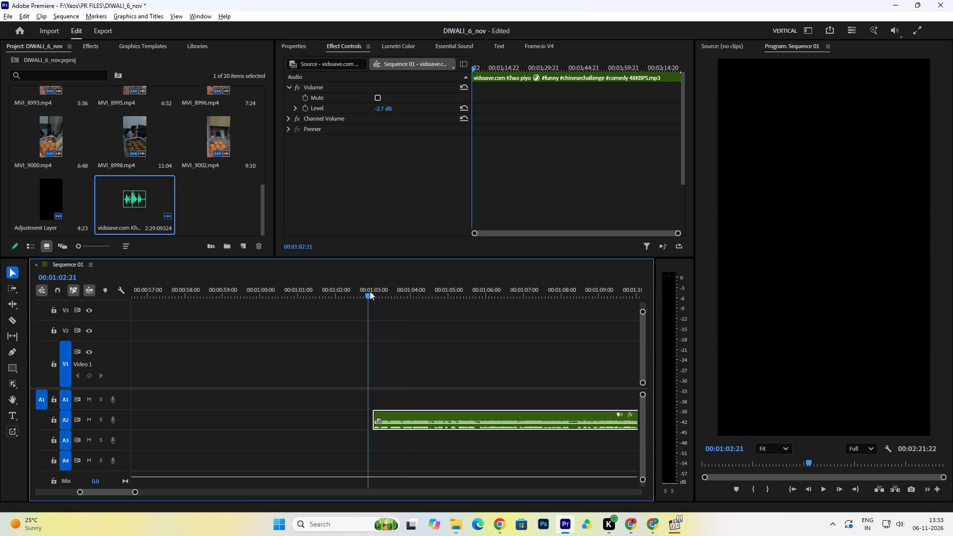
key(space)
key(space)
drag(376, 414, 371, 415)
click(368, 292)
key(space)
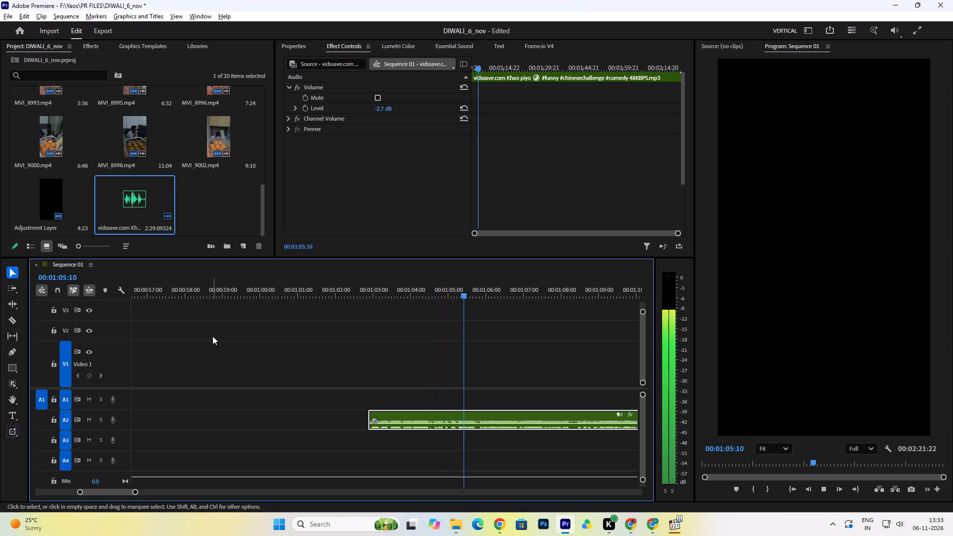
key(space)
key(space)
key(space)
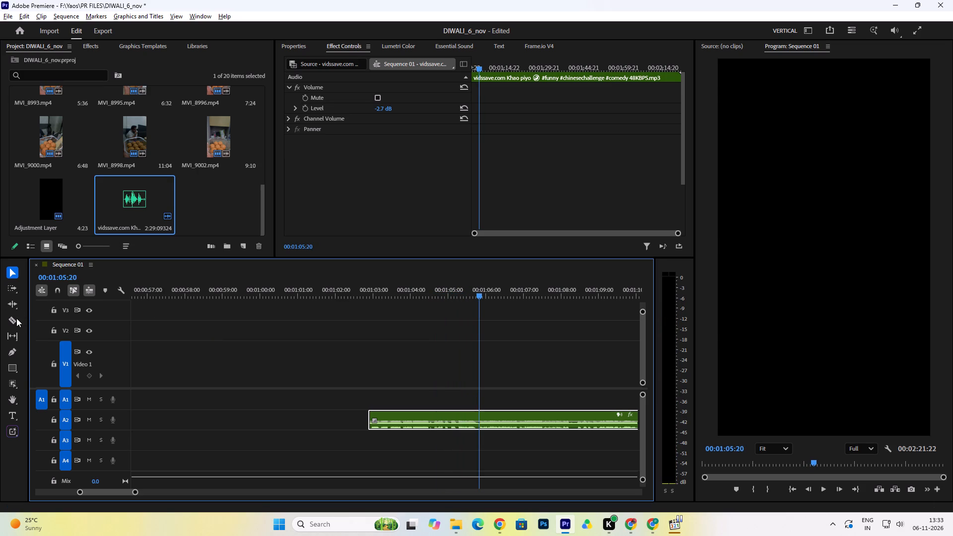
Split the long A2 remainder at 00:01:05:19.
click(16, 318)
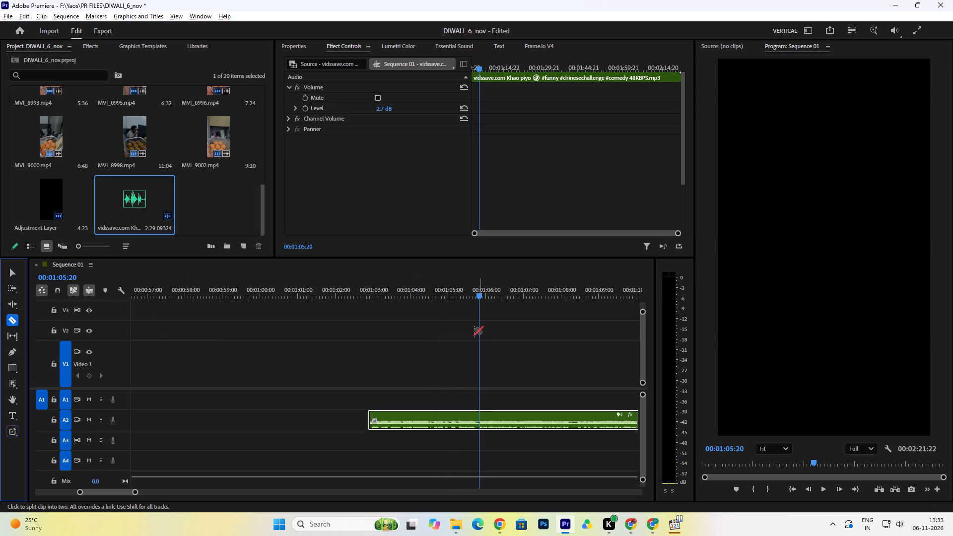
click(480, 294)
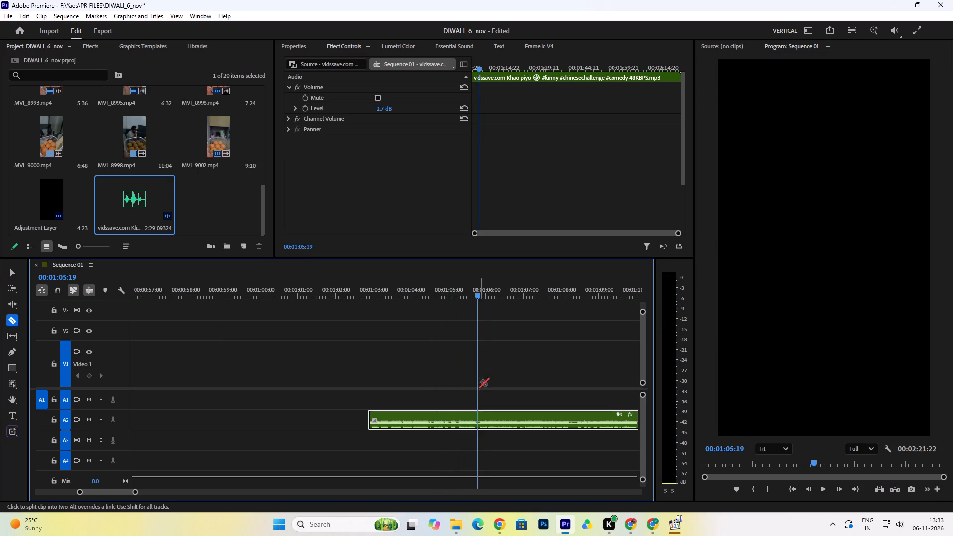
click(478, 413)
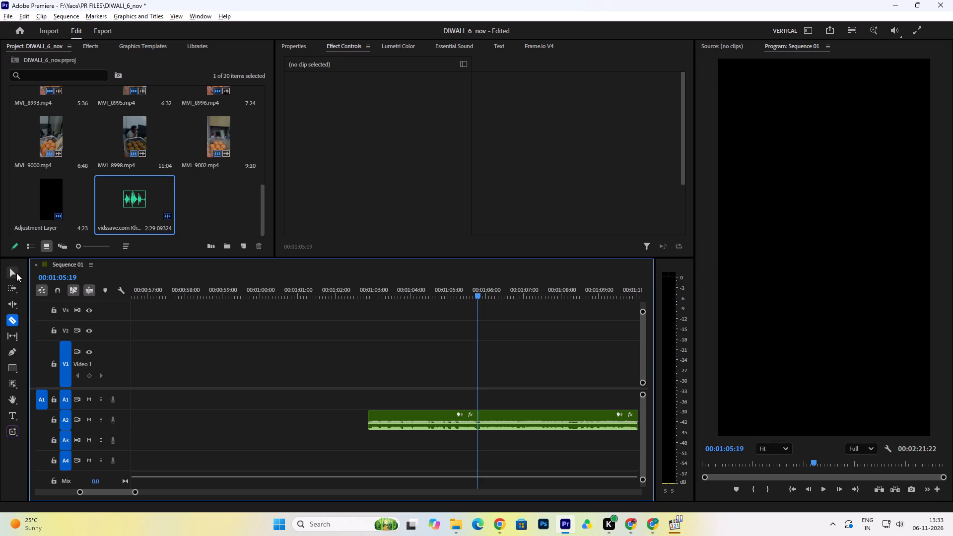
click(16, 273)
Move the cut-off front piece earlier on A2 to start at about 00:01:00:12 and play it.
drag(443, 417, 354, 419)
click(280, 290)
key(space)
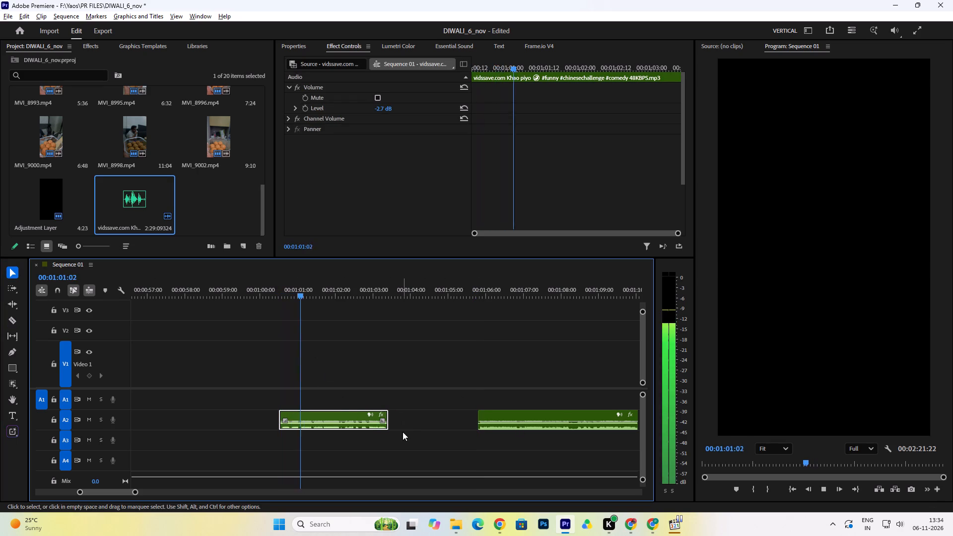
click(403, 432)
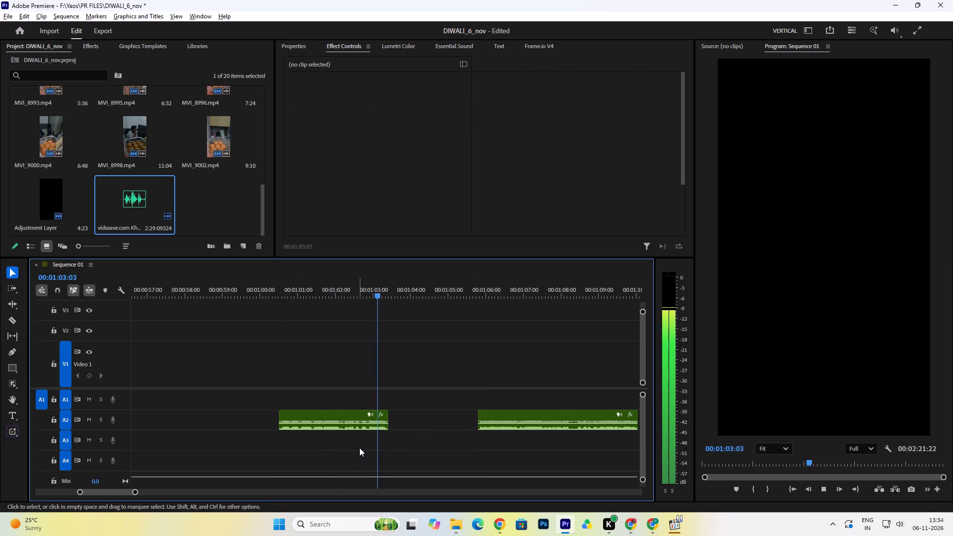
Play the long A2 remainder from 00:01:05:19, replaying its beginning to find the next part to use.
click(476, 288)
key(space)
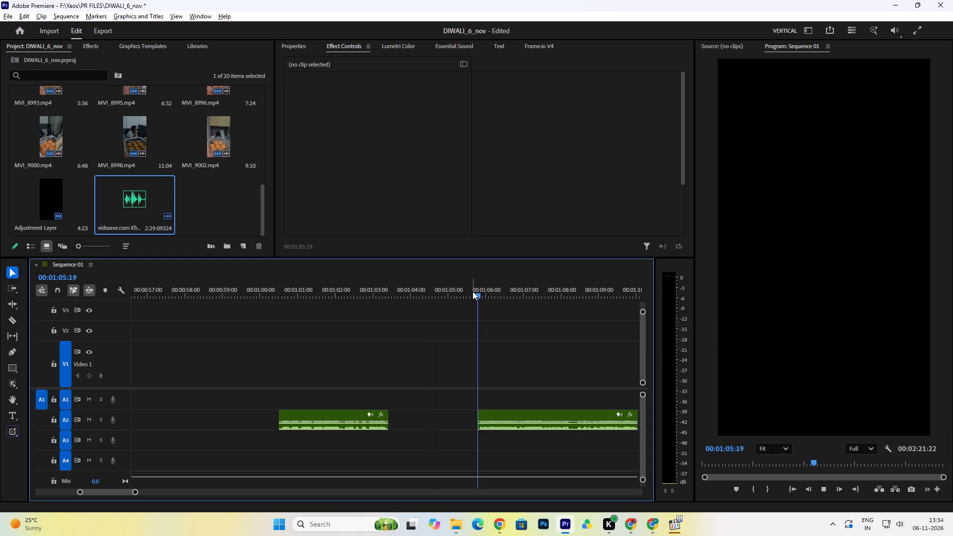
drag(135, 491, 185, 489)
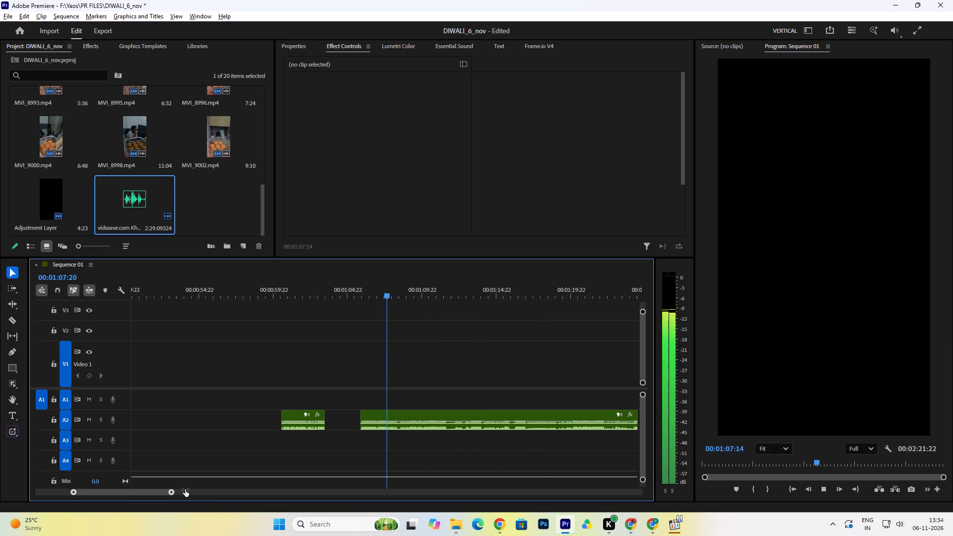
drag(185, 489, 222, 497)
drag(163, 492, 171, 491)
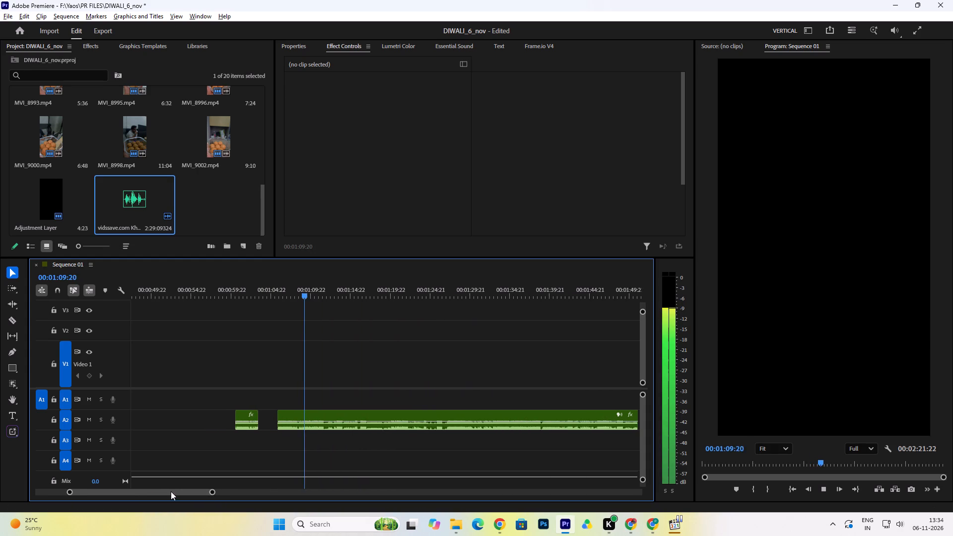
drag(171, 491, 182, 490)
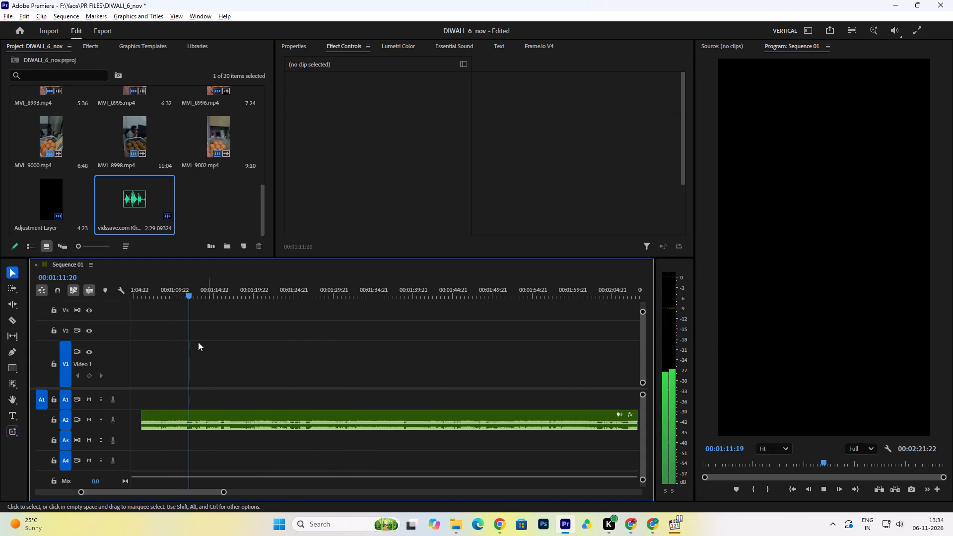
key(space)
click(144, 292)
key(space)
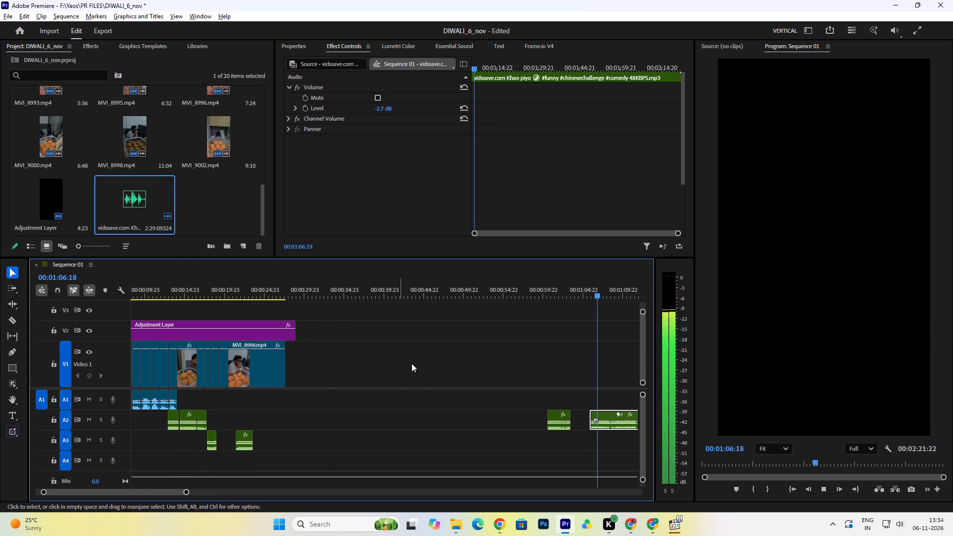
drag(149, 491, 171, 491)
key(space)
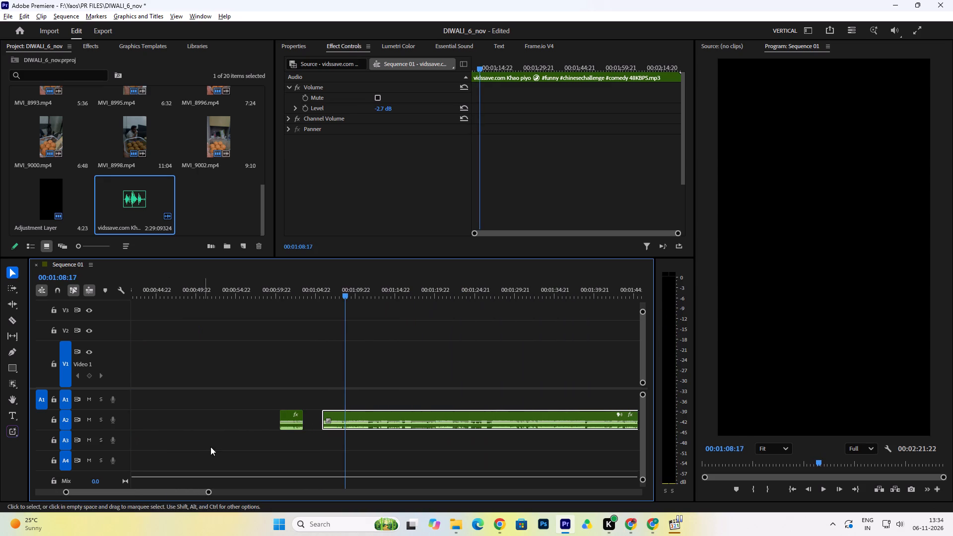
Trim the start of the long A2 remainder to about 00:01:08:00 and on to about 00:01:08:10, playing its beginning.
drag(323, 414, 340, 415)
drag(209, 492, 75, 521)
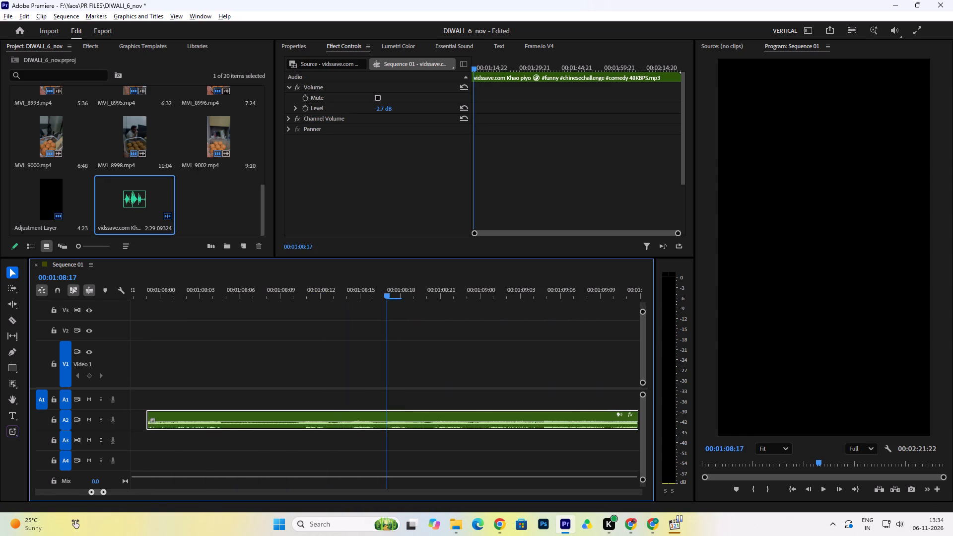
drag(75, 521, 81, 521)
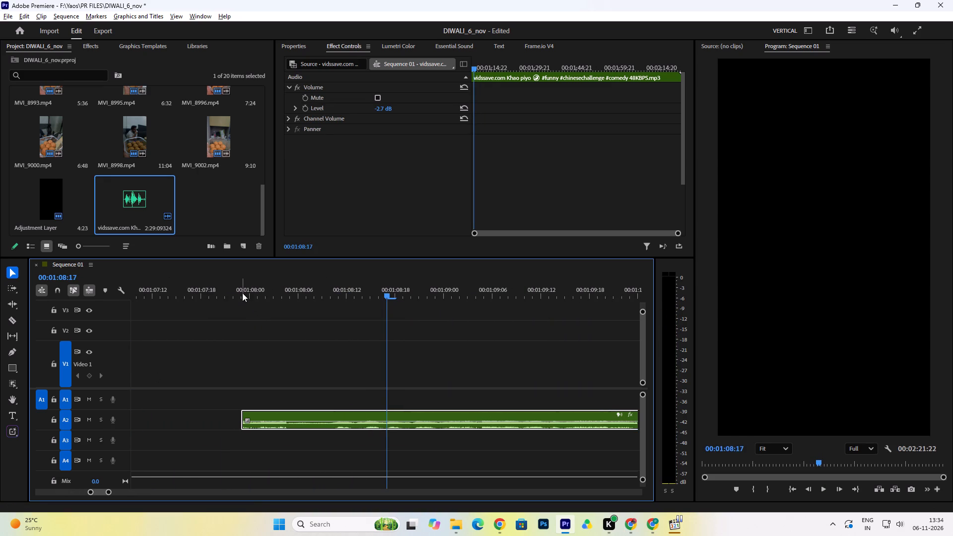
click(242, 293)
key(space)
key(space)
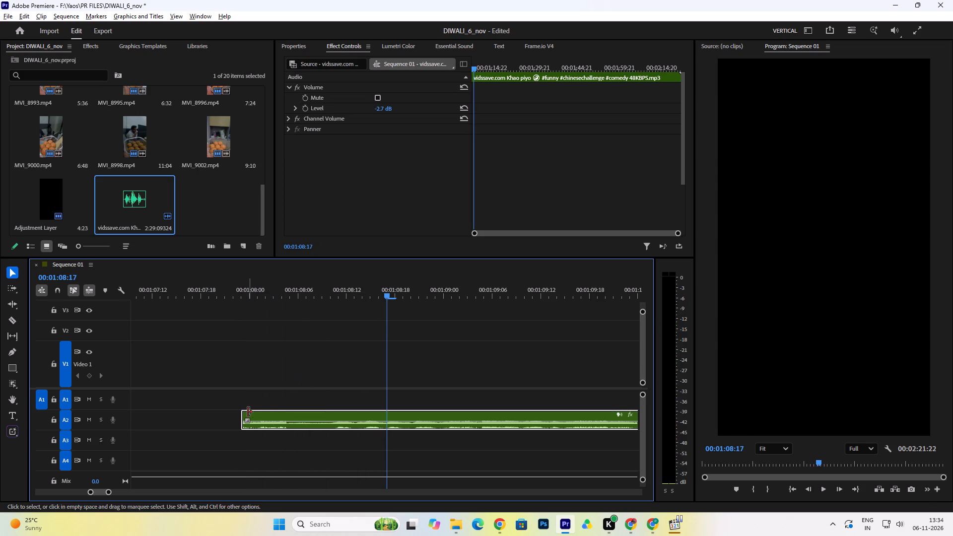
drag(244, 412, 334, 421)
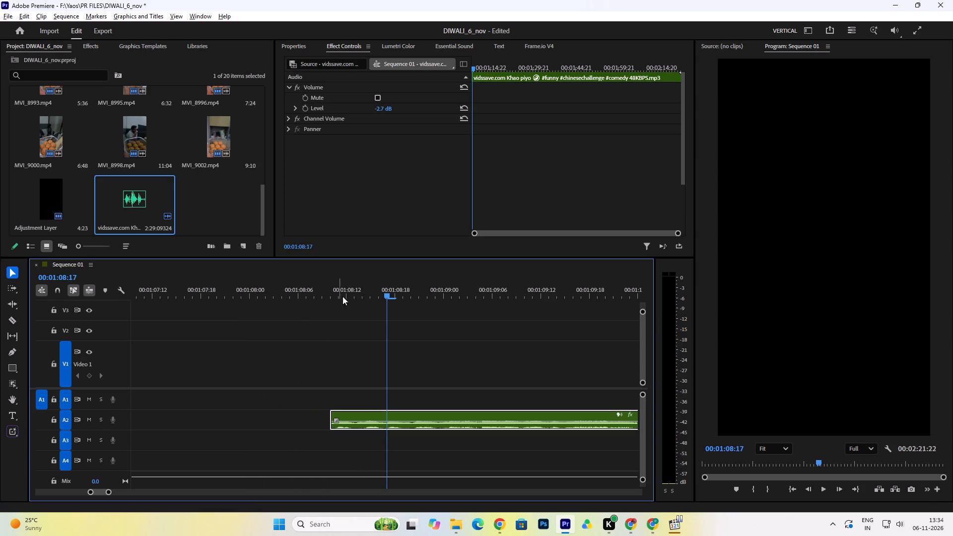
click(329, 288)
key(space)
key(space)
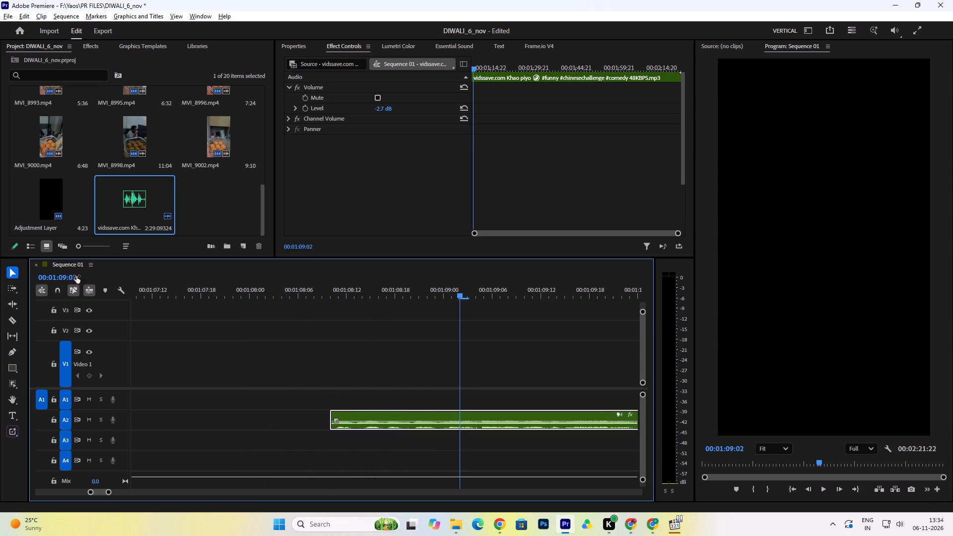
Split the long A2 remainder at about 00:01:09:00.
click(19, 316)
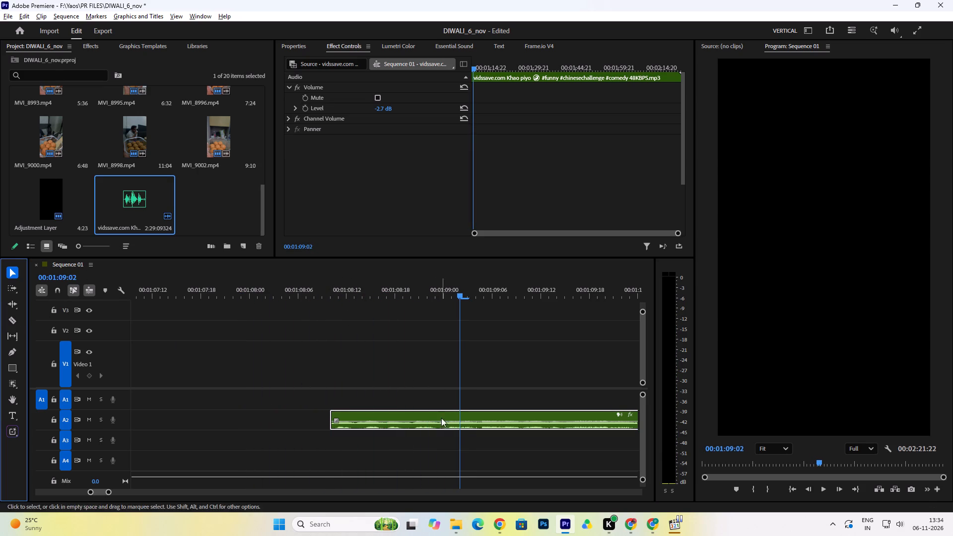
click(16, 323)
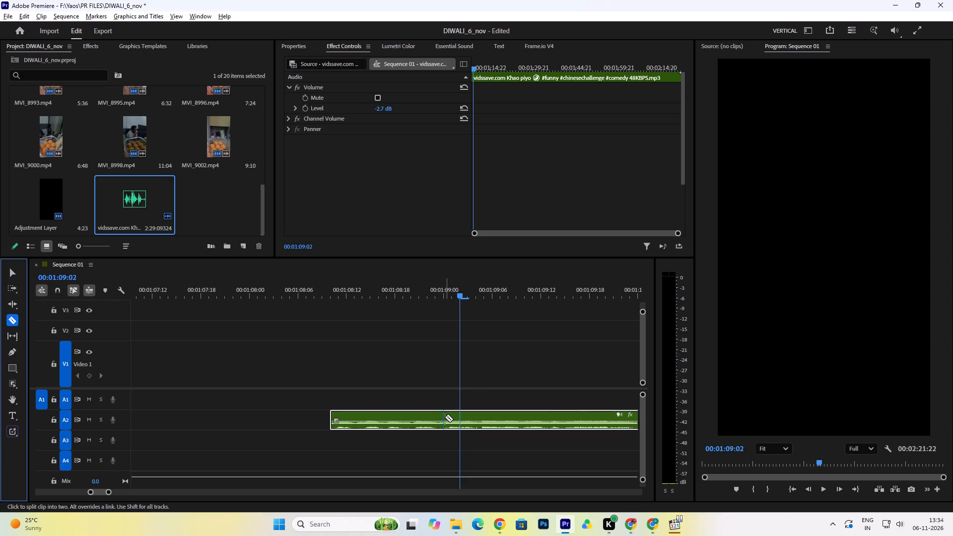
click(445, 417)
click(13, 272)
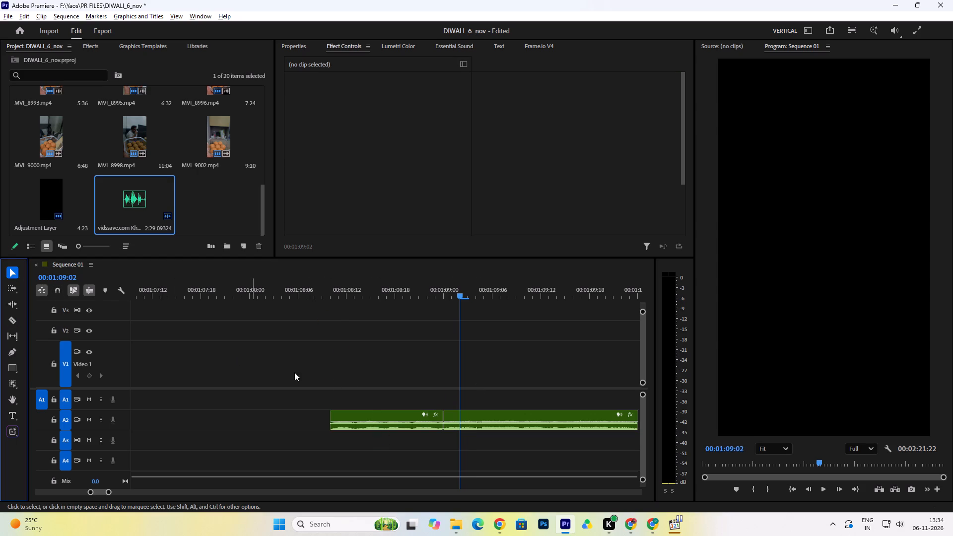
Move the short cut-off piece earlier on A2 to start at about 00:01:07:19 and play it.
drag(373, 411, 248, 426)
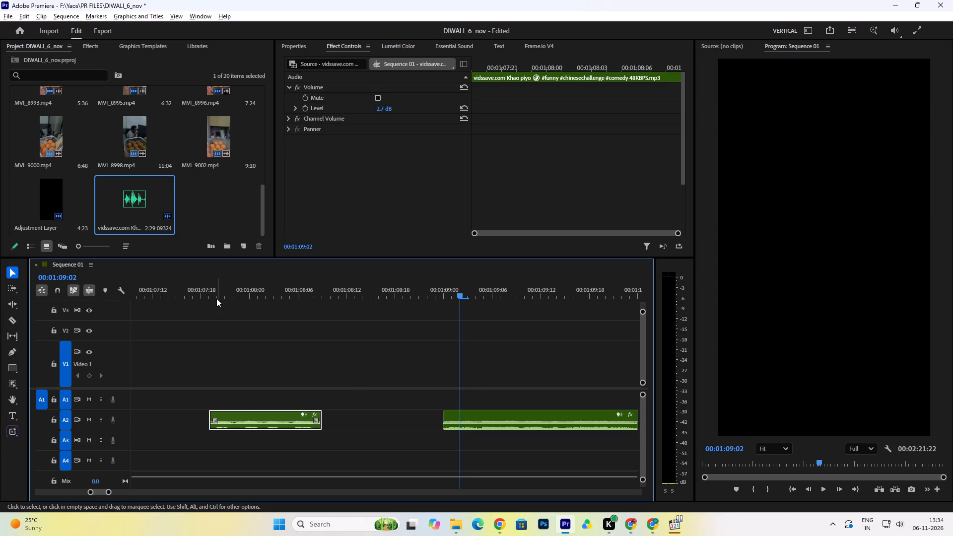
click(210, 291)
key(space)
key(space)
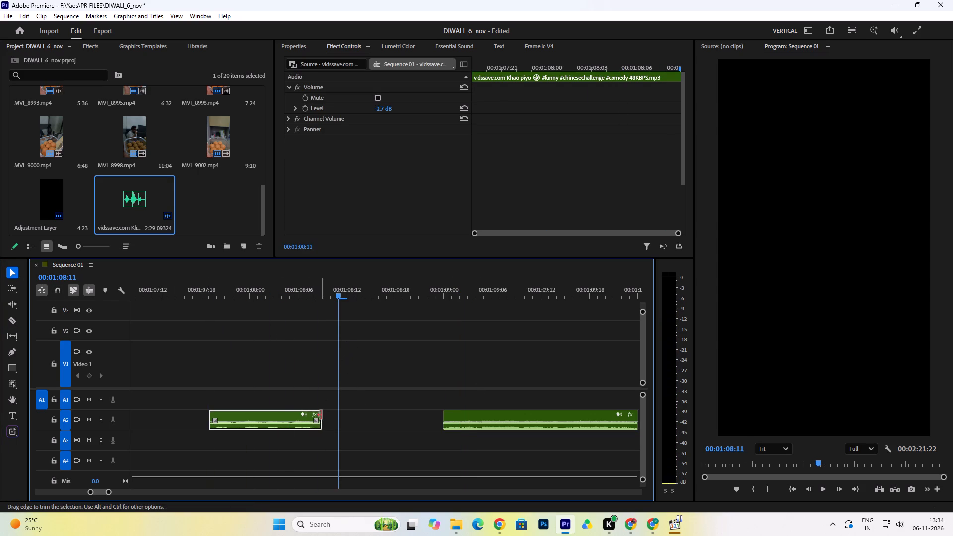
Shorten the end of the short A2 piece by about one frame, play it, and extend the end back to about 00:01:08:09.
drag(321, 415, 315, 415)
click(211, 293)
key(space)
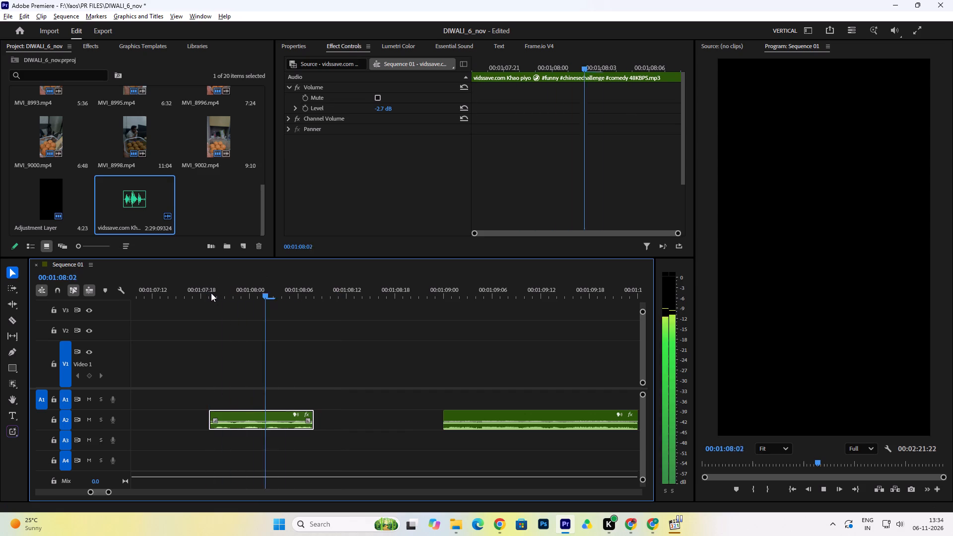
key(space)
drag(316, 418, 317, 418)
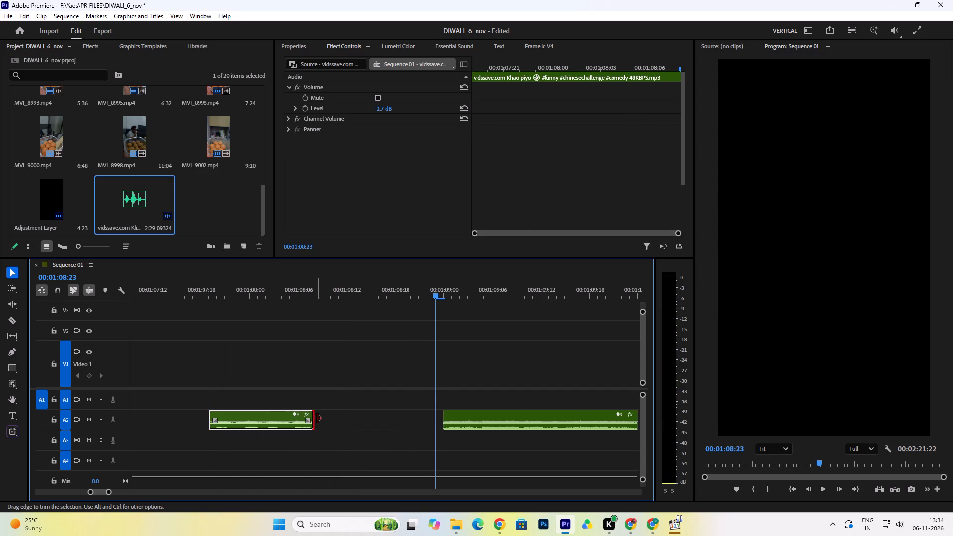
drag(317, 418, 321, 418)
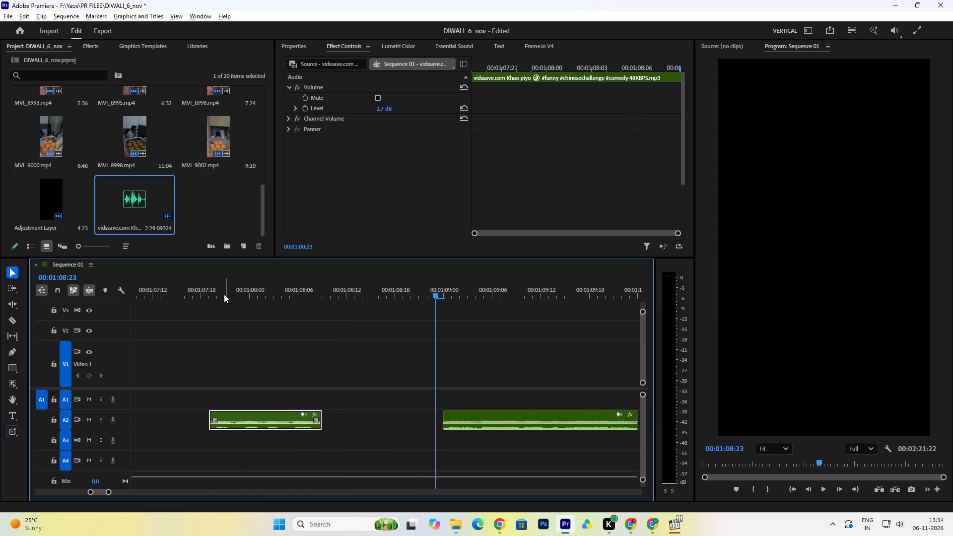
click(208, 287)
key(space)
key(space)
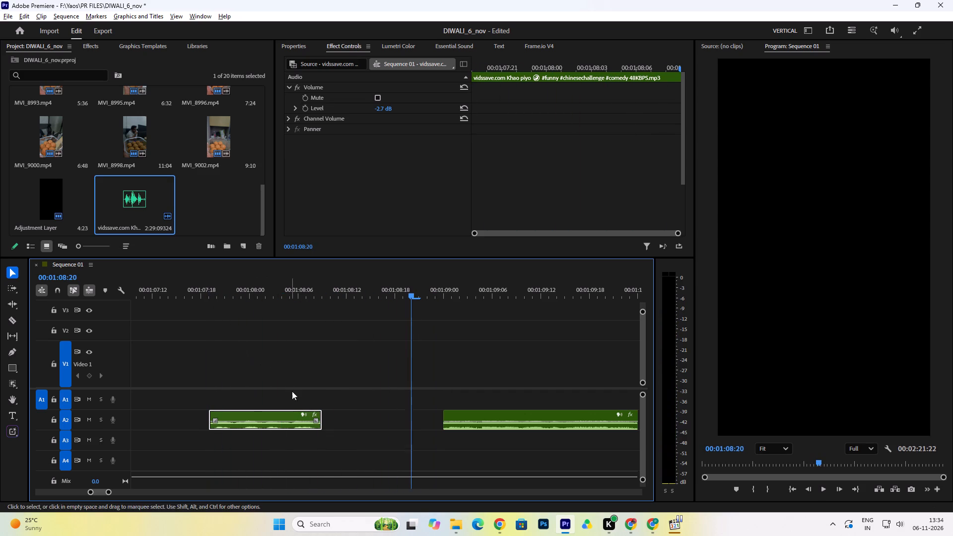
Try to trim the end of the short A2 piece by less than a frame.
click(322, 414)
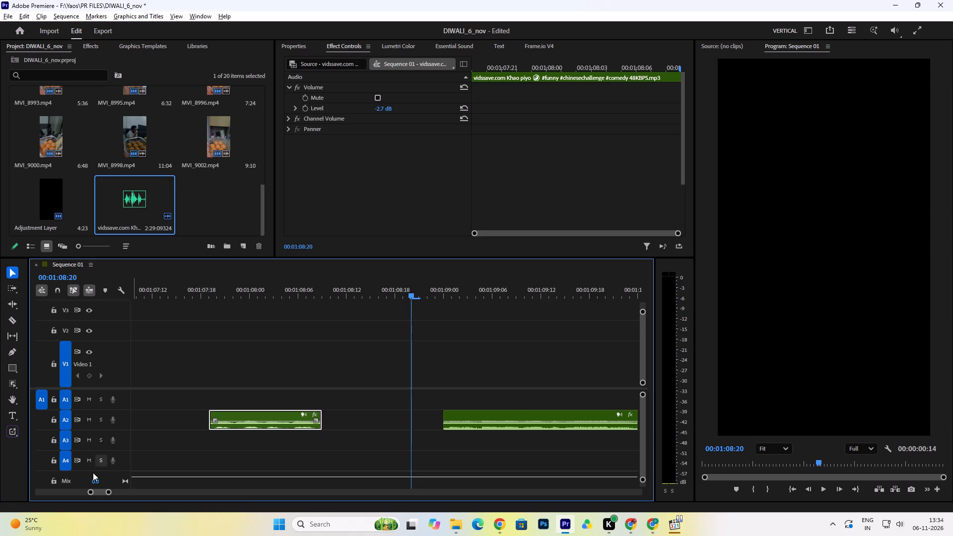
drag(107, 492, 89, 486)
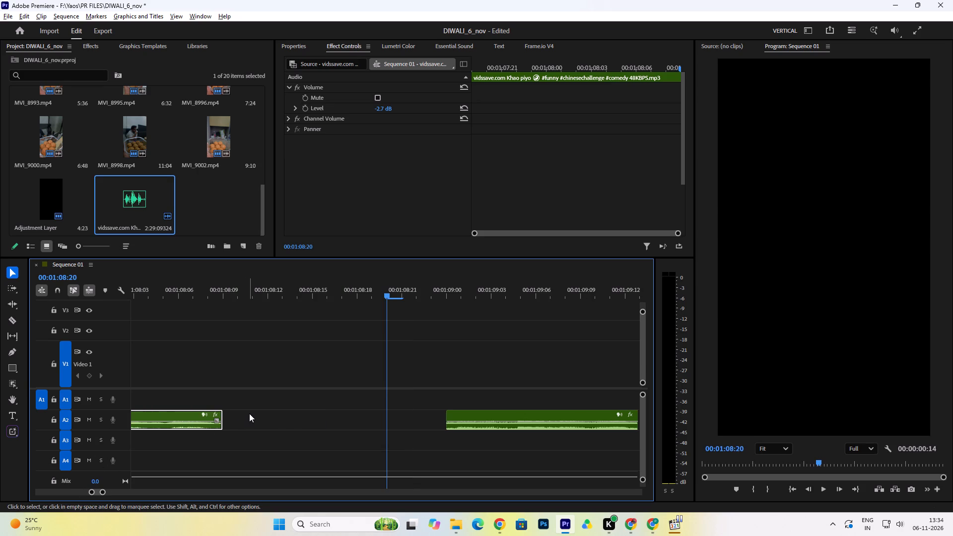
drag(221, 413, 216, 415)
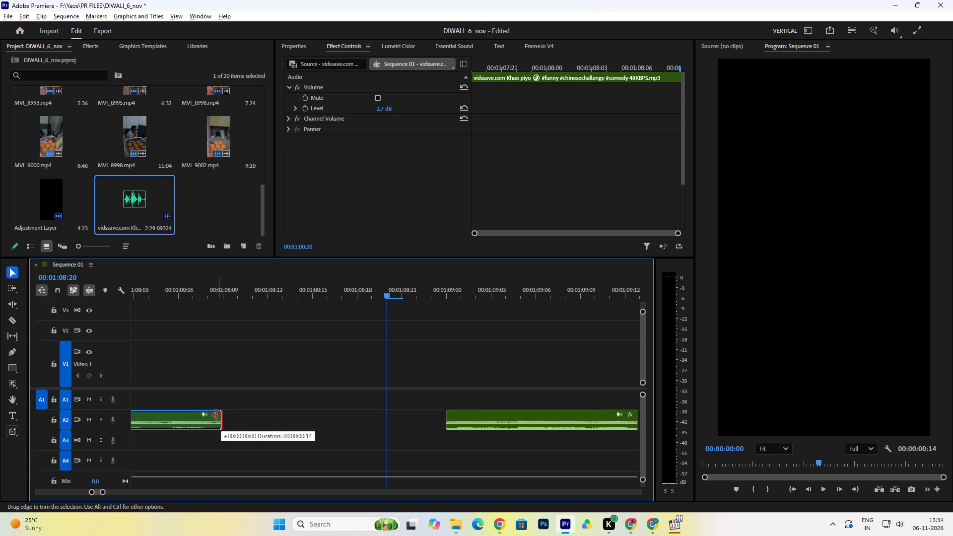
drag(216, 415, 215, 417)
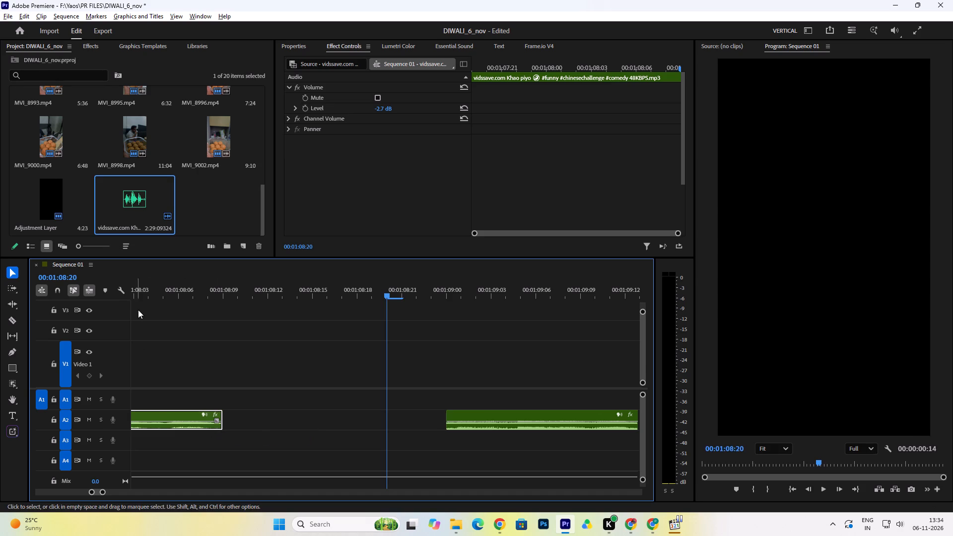
Scrub through the short A2 piece back to its start at 00:01:07:19 to check its audio.
drag(159, 295, 132, 304)
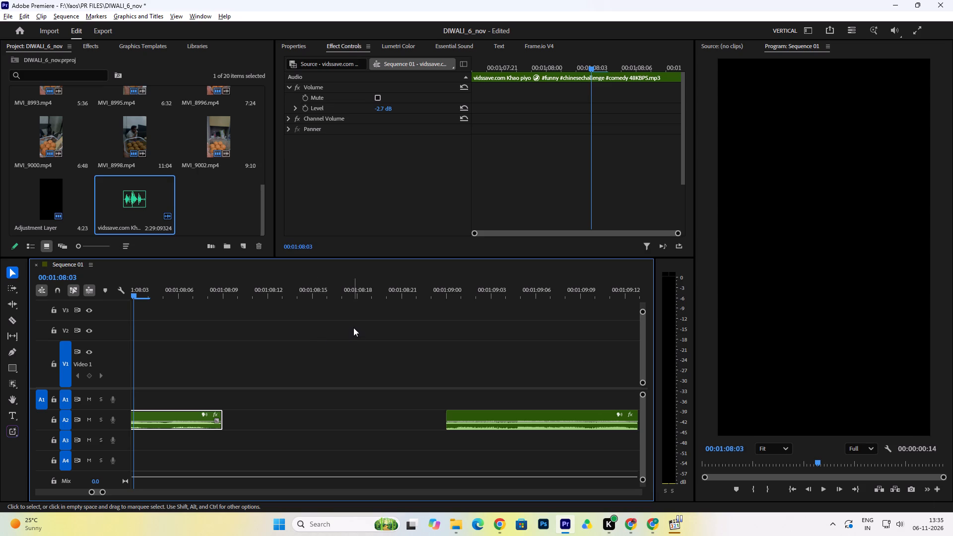
drag(183, 285, 135, 305)
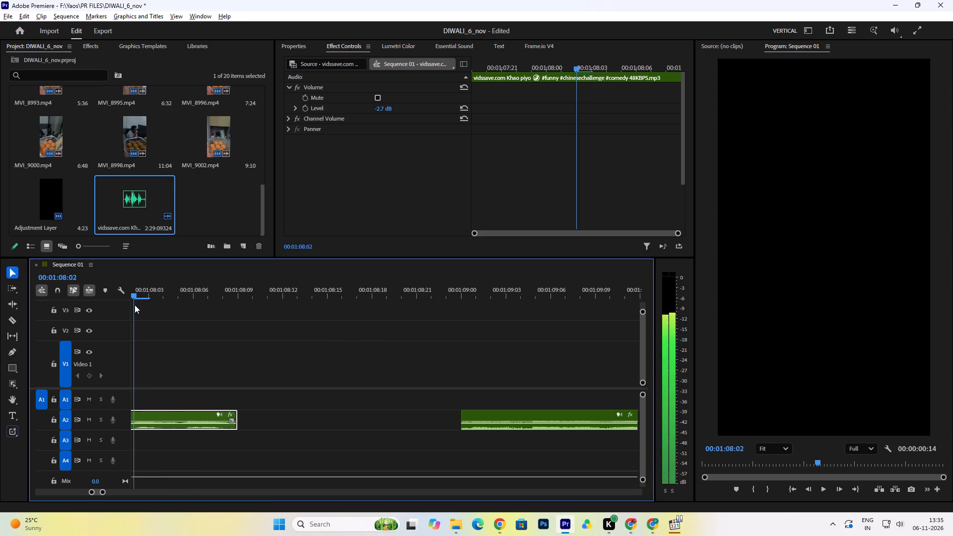
drag(135, 305, 416, 308)
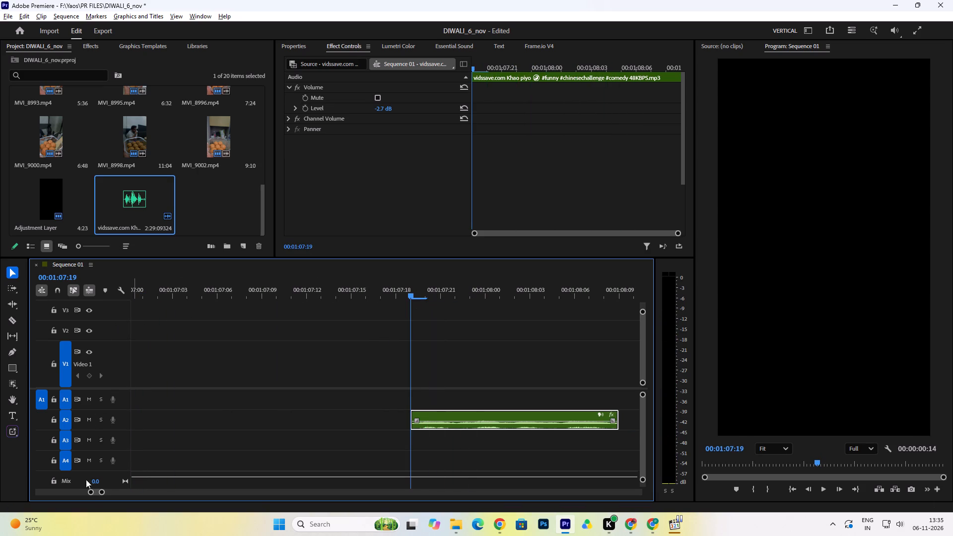
Listen to the comedy audio on A2 from 00:01:07:19 onward through the long leftover piece.
drag(100, 494, 120, 496)
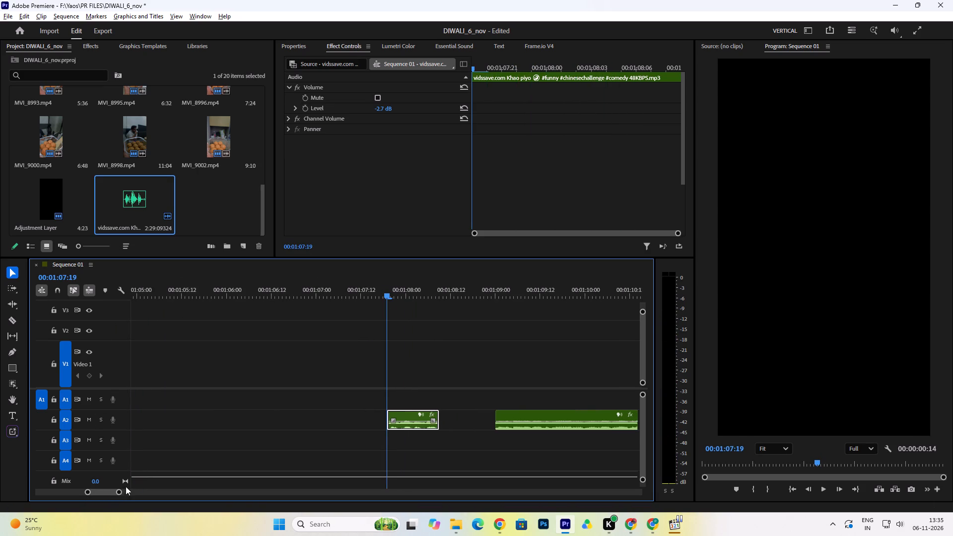
key(space)
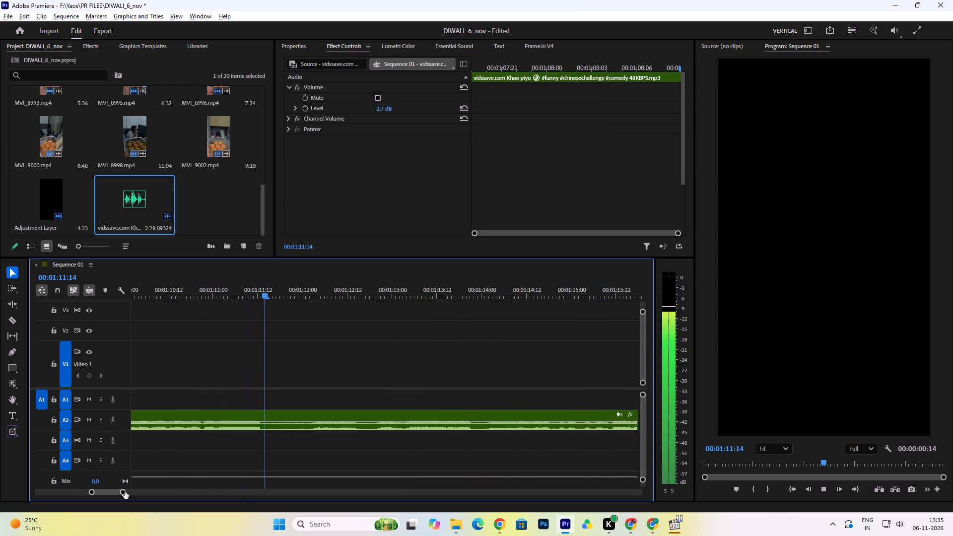
drag(125, 491, 168, 494)
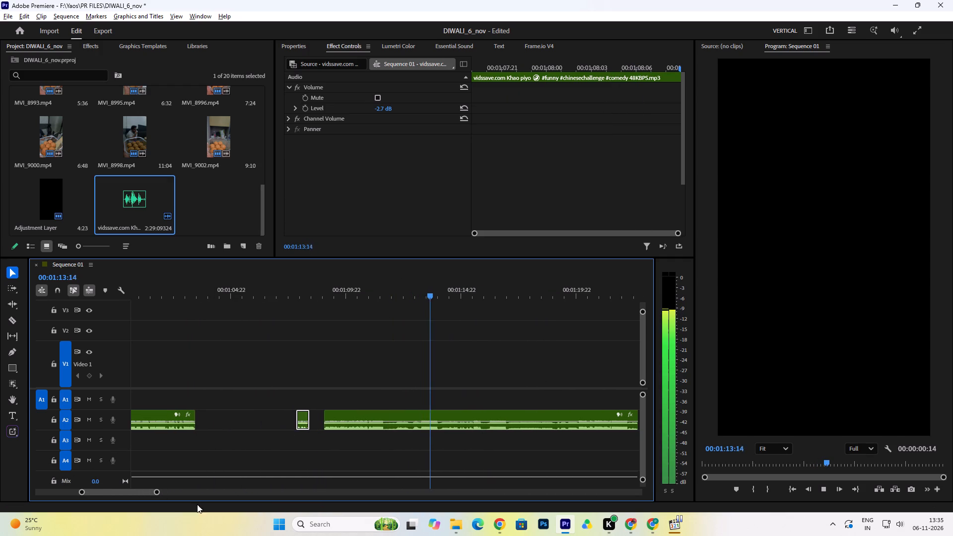
drag(144, 493, 149, 493)
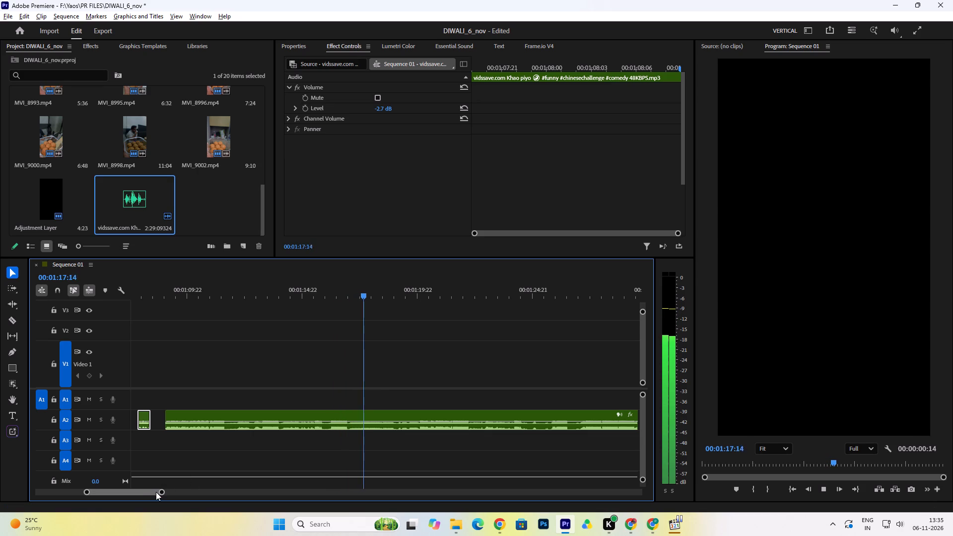
drag(149, 492, 156, 493)
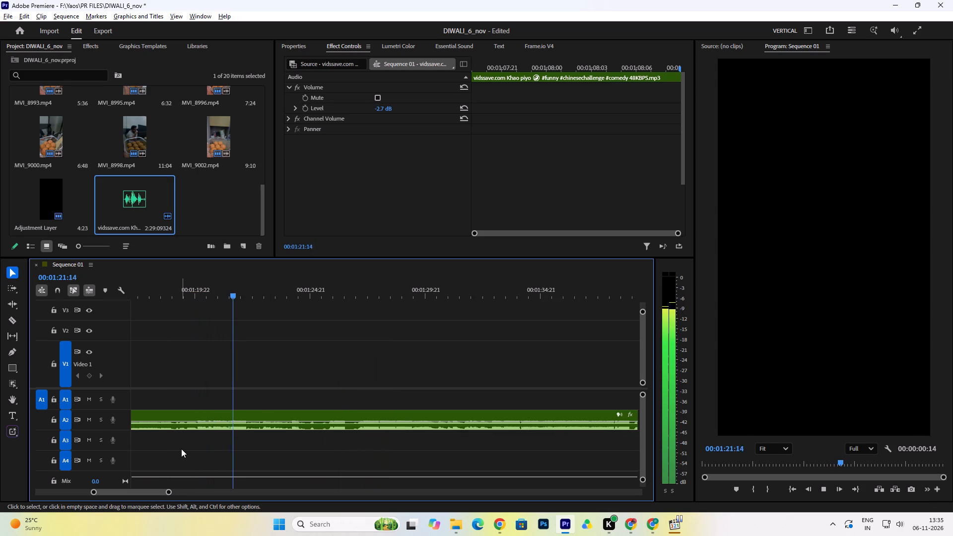
drag(170, 491, 193, 494)
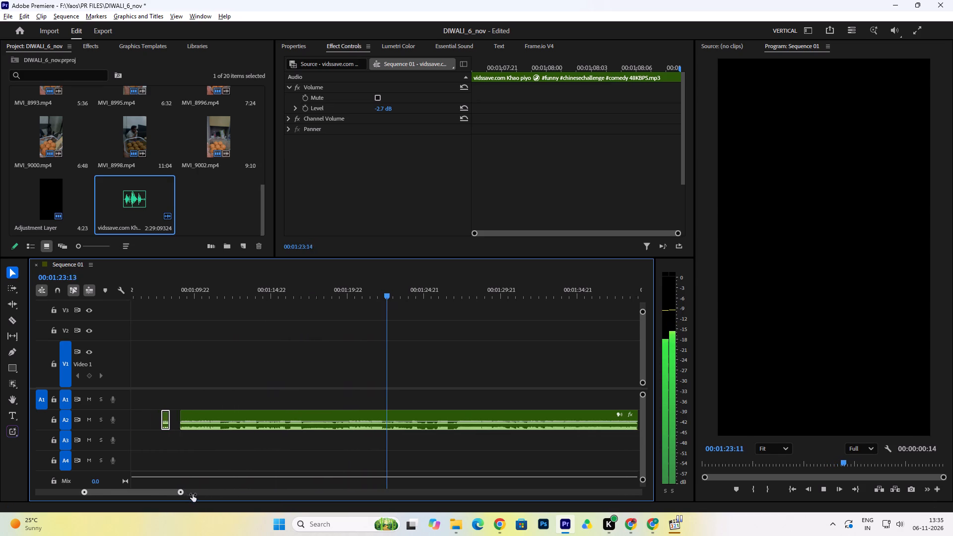
drag(193, 494, 207, 494)
drag(170, 493, 185, 494)
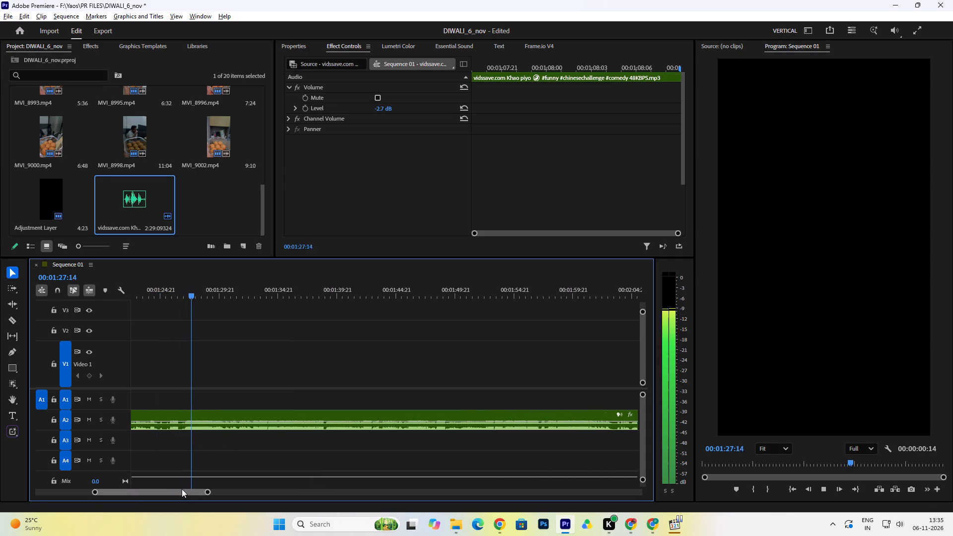
drag(208, 491, 221, 492)
drag(192, 490, 218, 491)
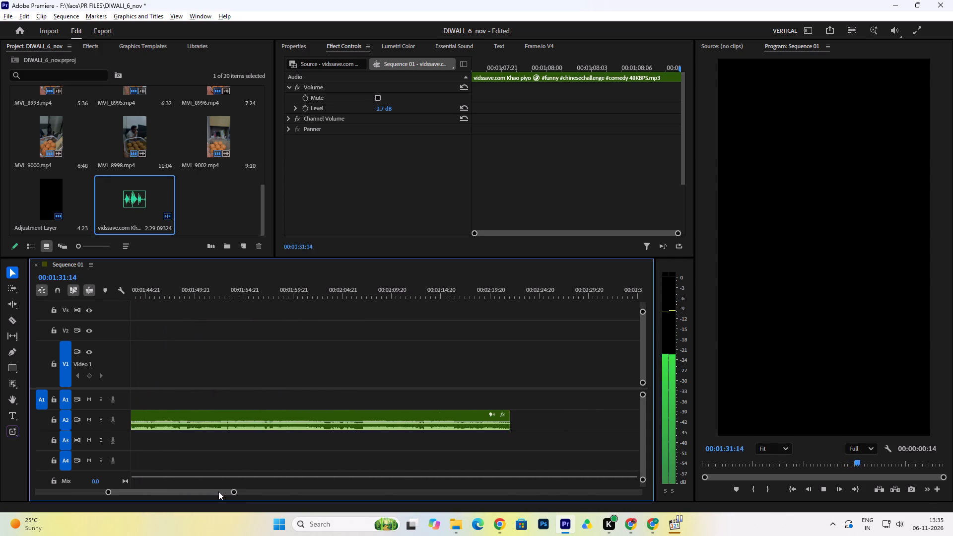
drag(218, 491, 210, 492)
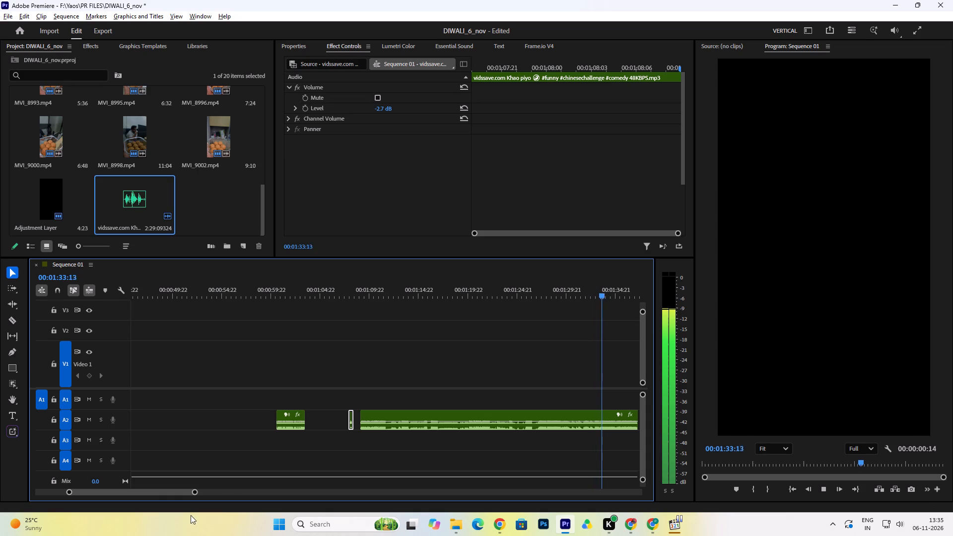
drag(165, 492, 178, 492)
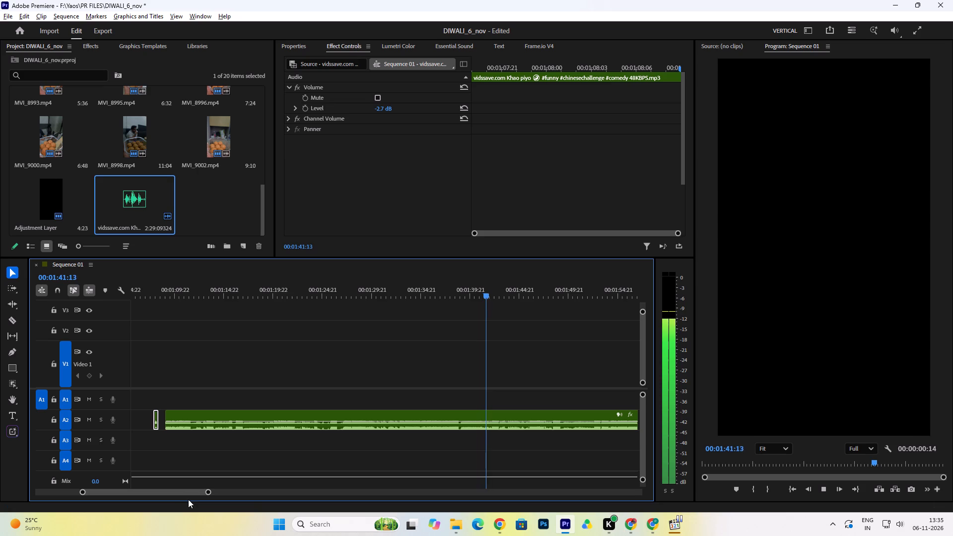
drag(207, 492, 240, 497)
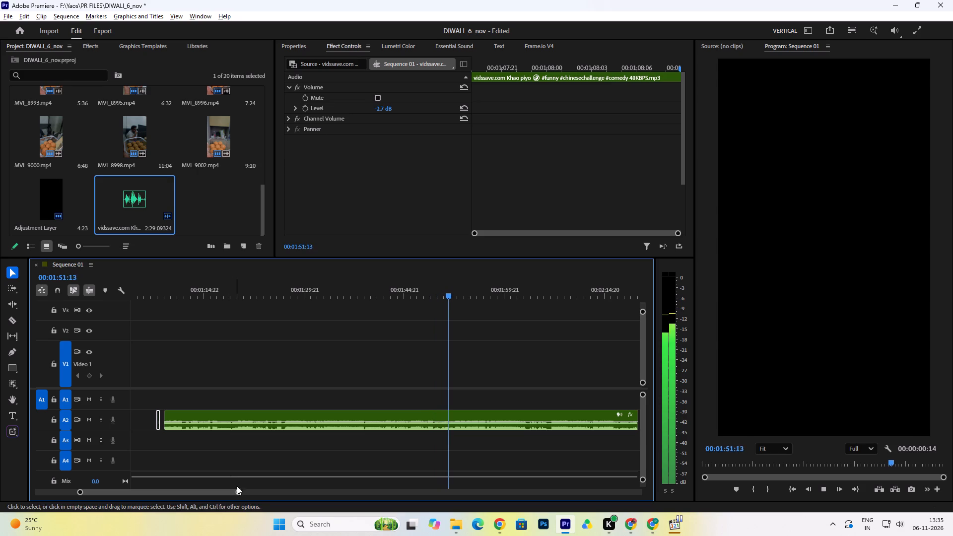
drag(238, 494, 279, 499)
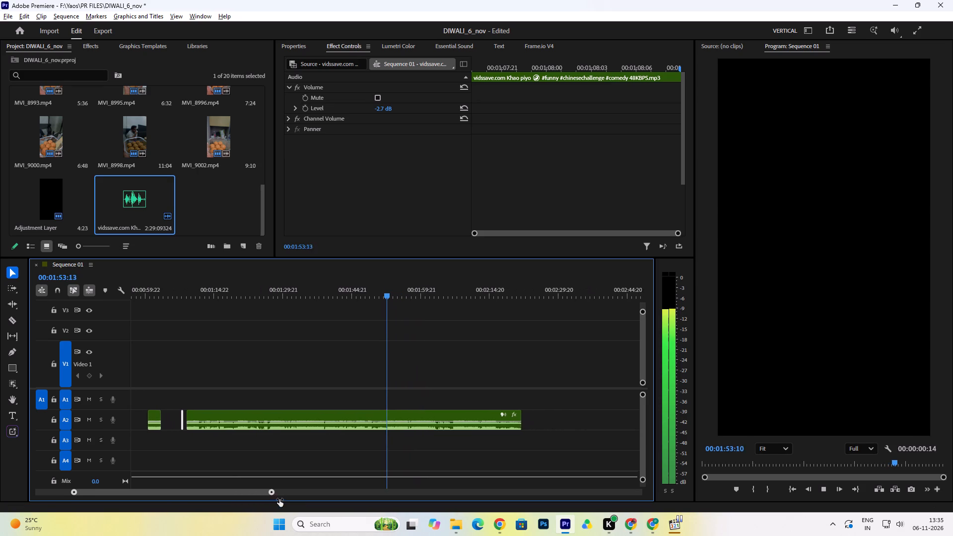
drag(279, 499, 279, 500)
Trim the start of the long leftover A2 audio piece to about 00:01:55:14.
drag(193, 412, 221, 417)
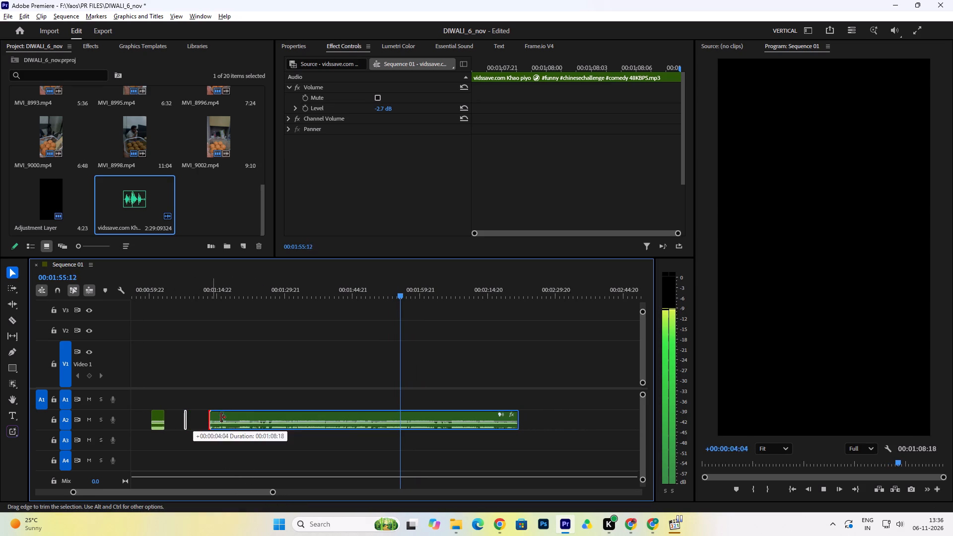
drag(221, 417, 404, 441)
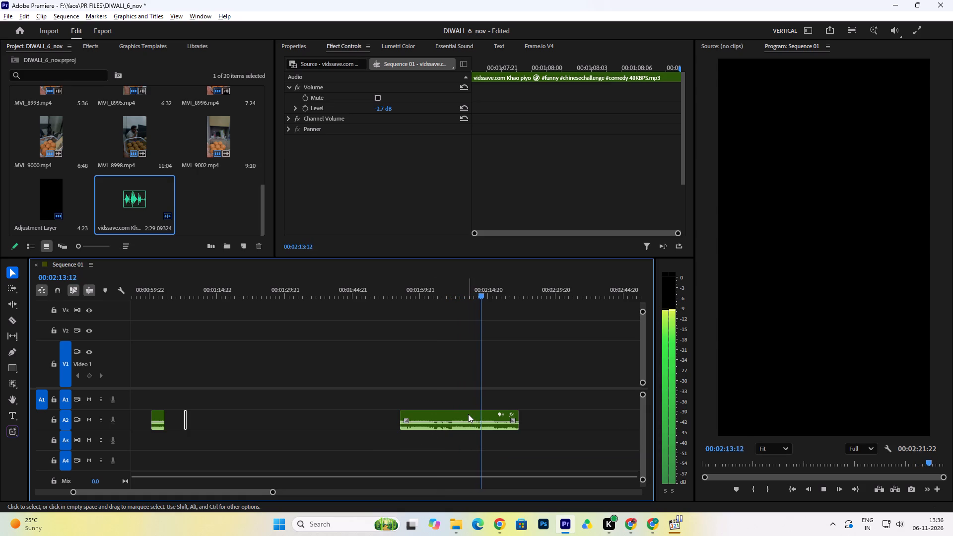
Delete the remaining long leftover comedy audio from the end of A2 and save the project.
click(468, 414)
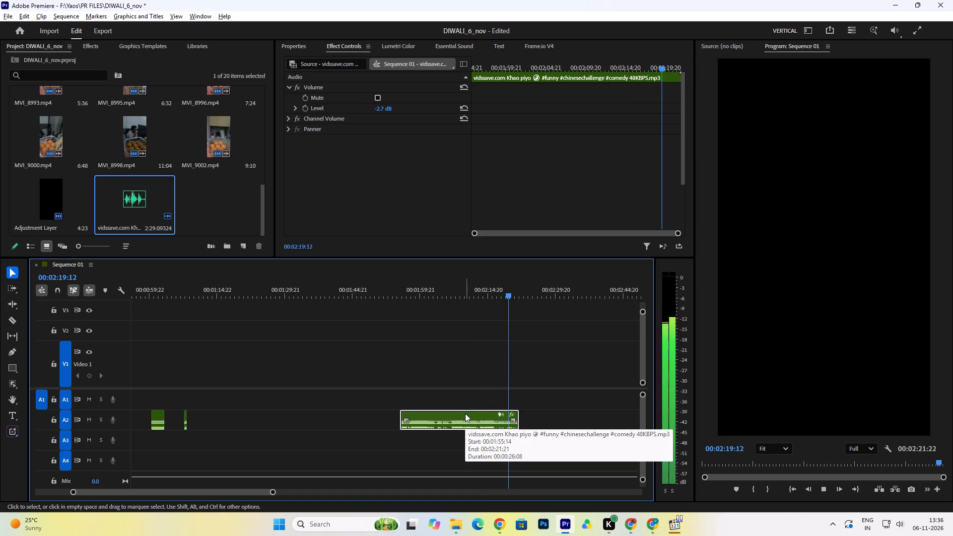
key(Delete)
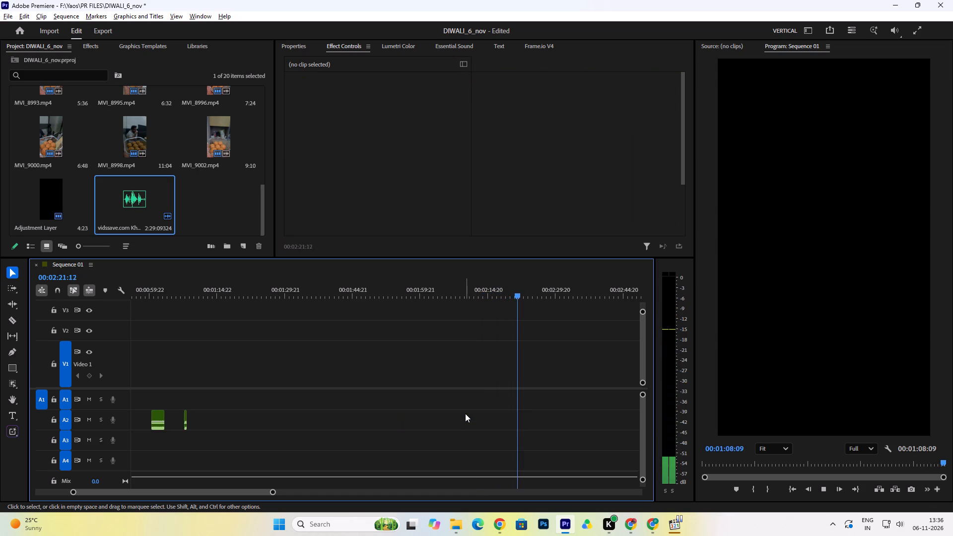
key(space)
key(ctrl+s)
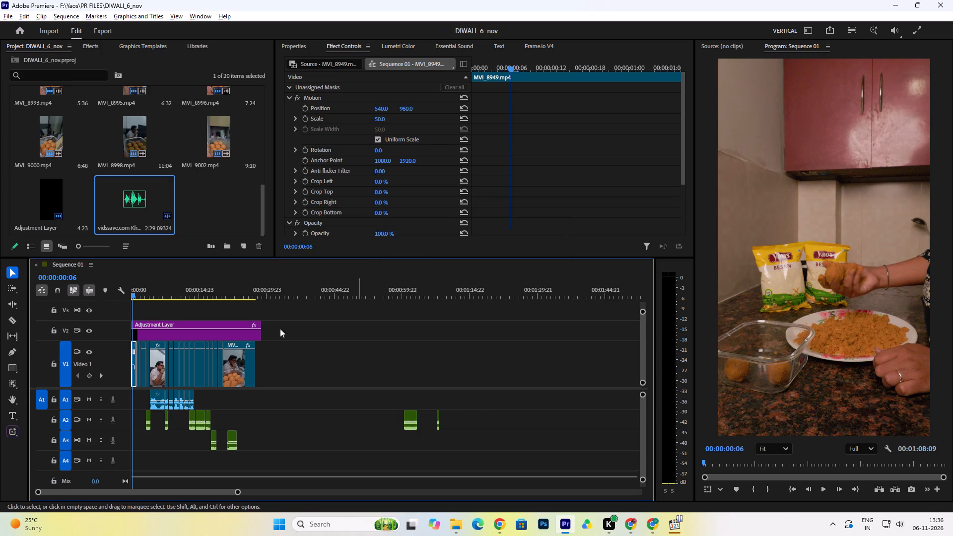
Play the sequence's opening, shift the first comedy piece on A2 slightly earlier to about 00:00:02:19, and replay from the start.
drag(284, 272, 267, 279)
click(266, 280)
drag(258, 291, 68, 336)
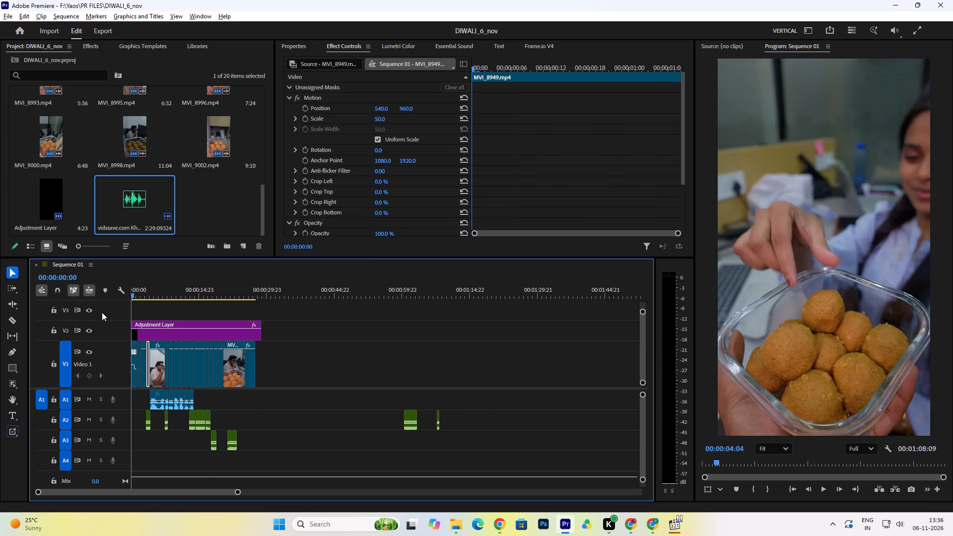
key(space)
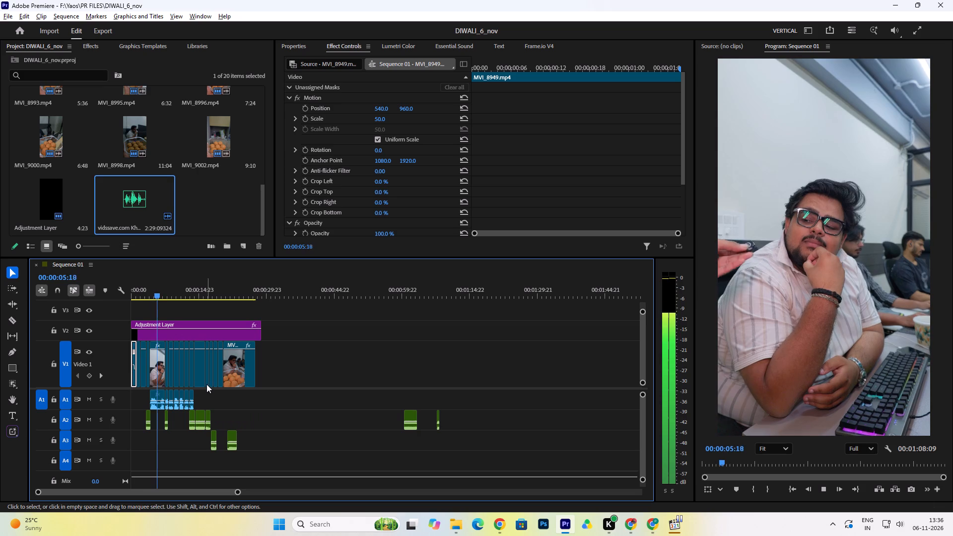
key(space)
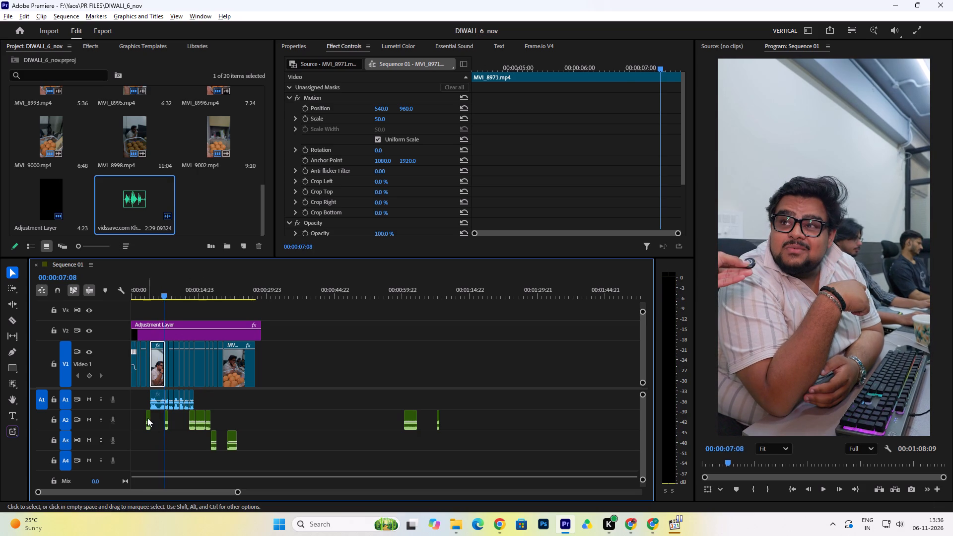
click(147, 418)
drag(153, 293, 97, 300)
key(space)
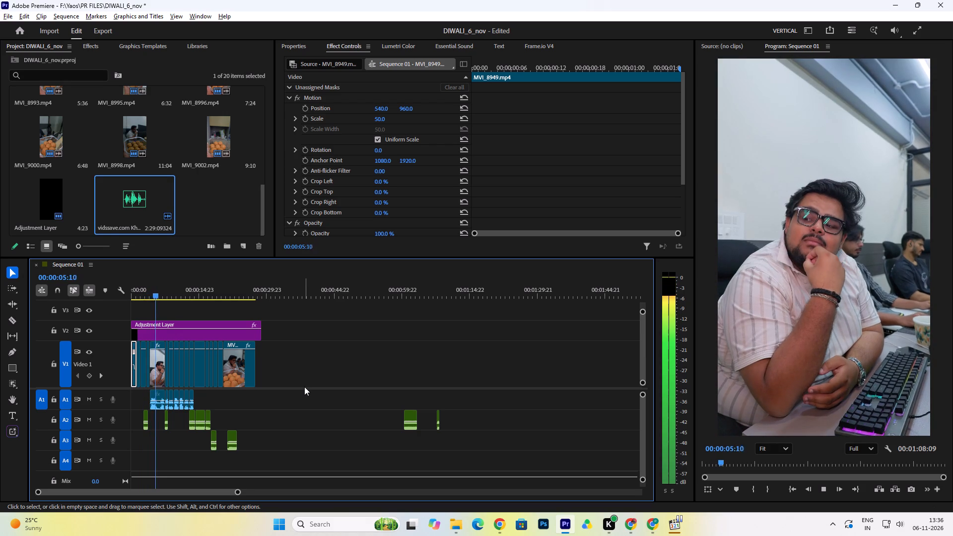
key(space)
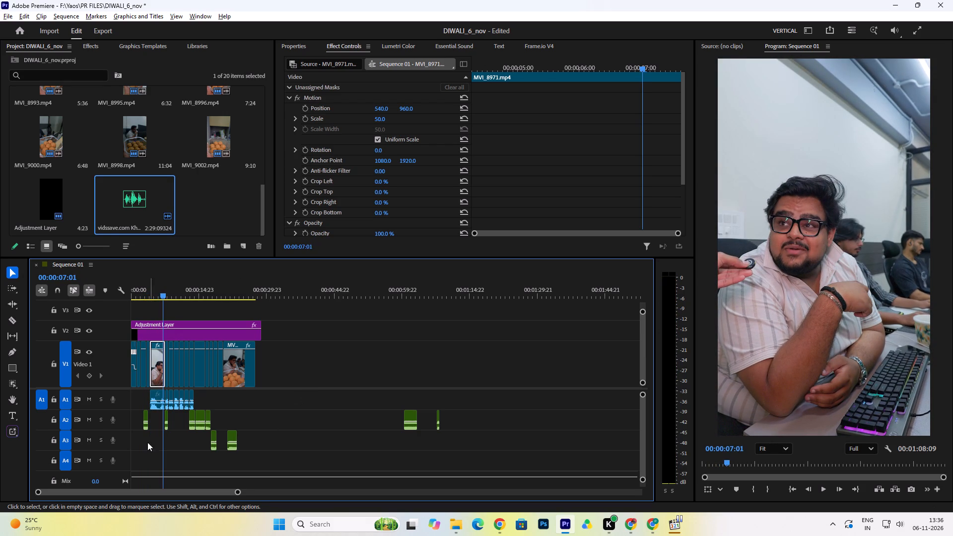
Move the first A2 comedy piece slightly later, to start at about 00:00:02:22, and play the sequence through to about 00:00:25:12.
click(148, 288)
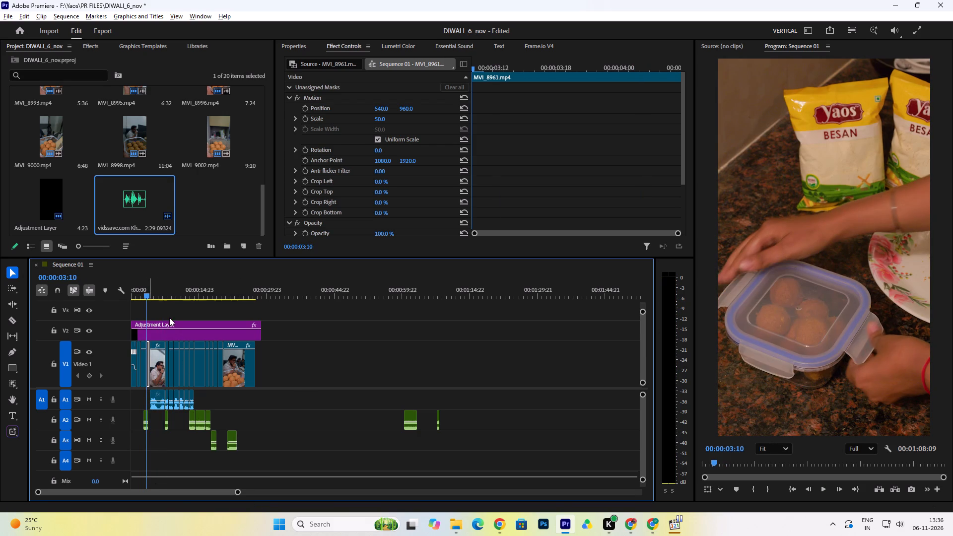
drag(238, 491, 103, 513)
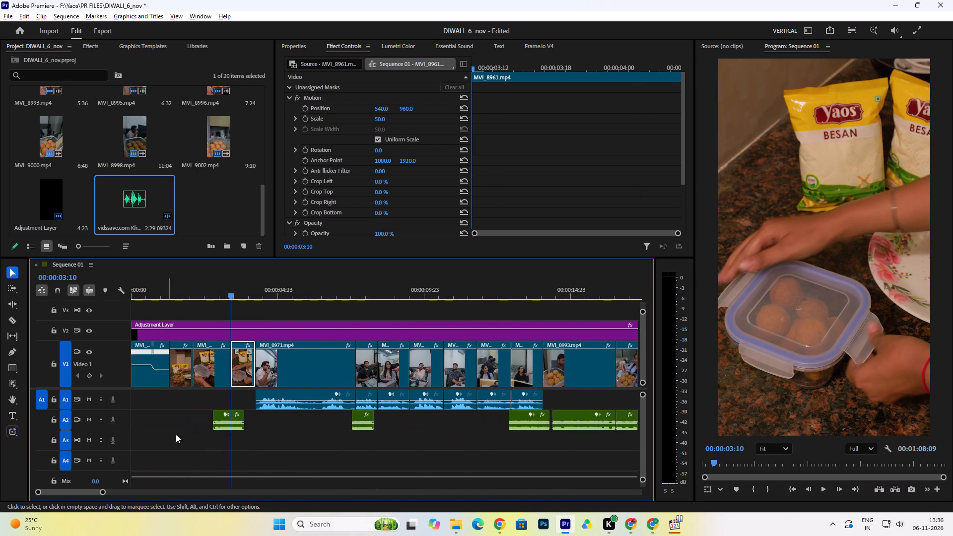
drag(218, 414, 223, 413)
click(215, 289)
key(space)
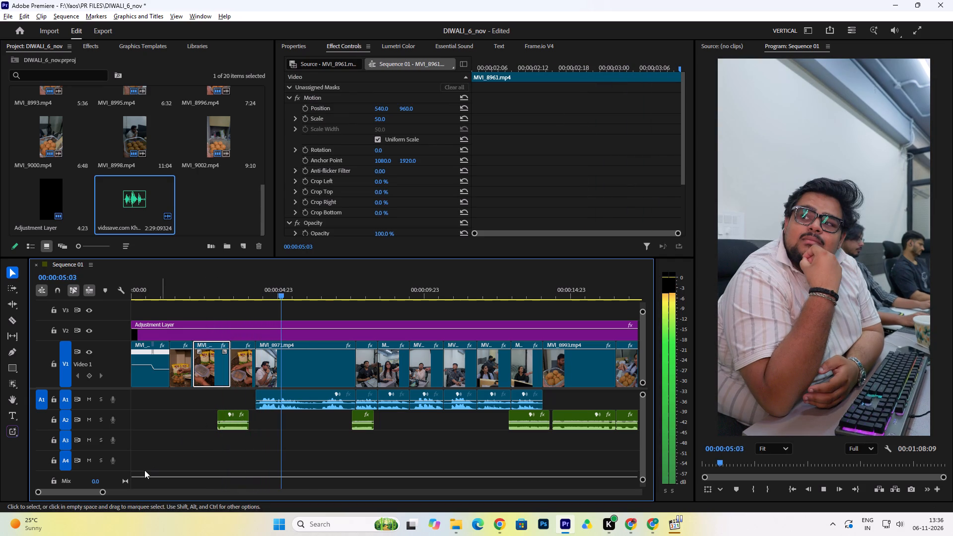
drag(103, 492, 129, 490)
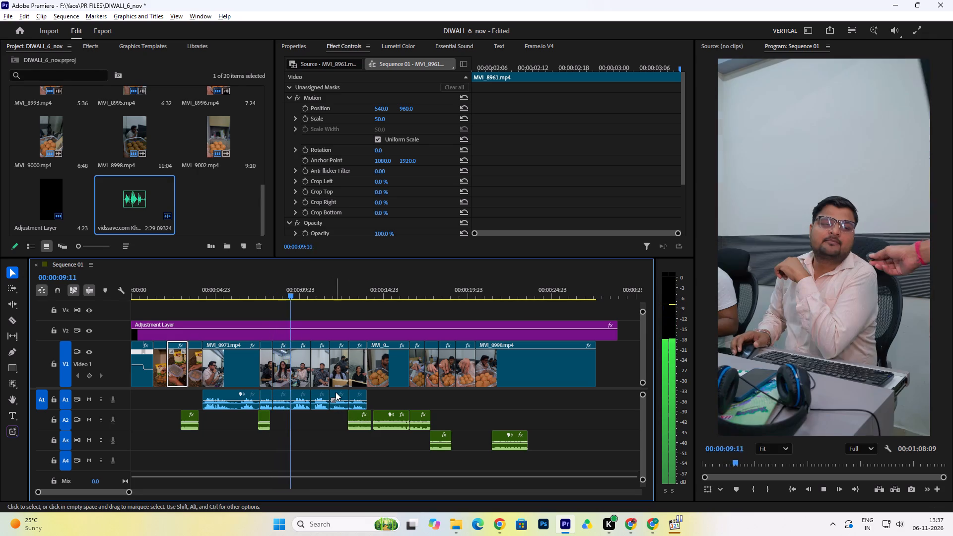
key(space)
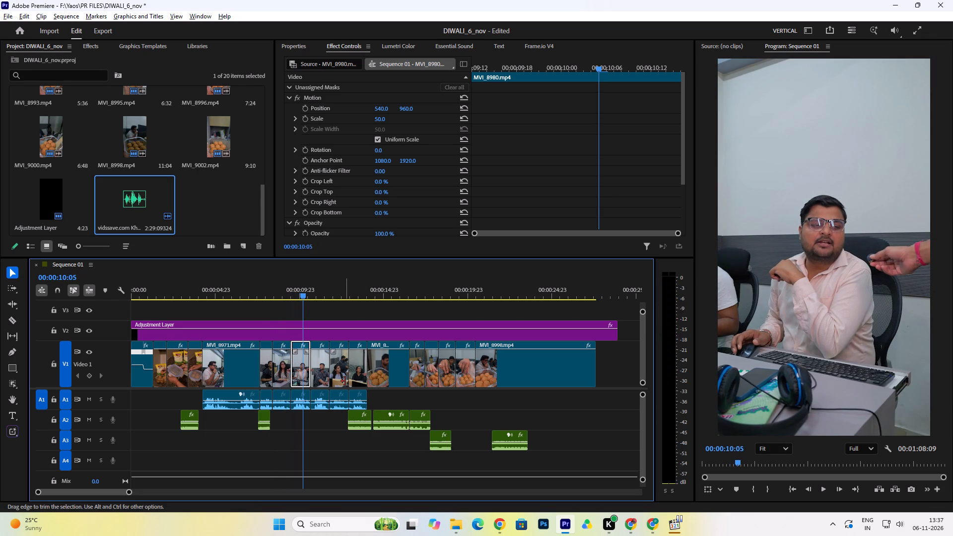
key(space)
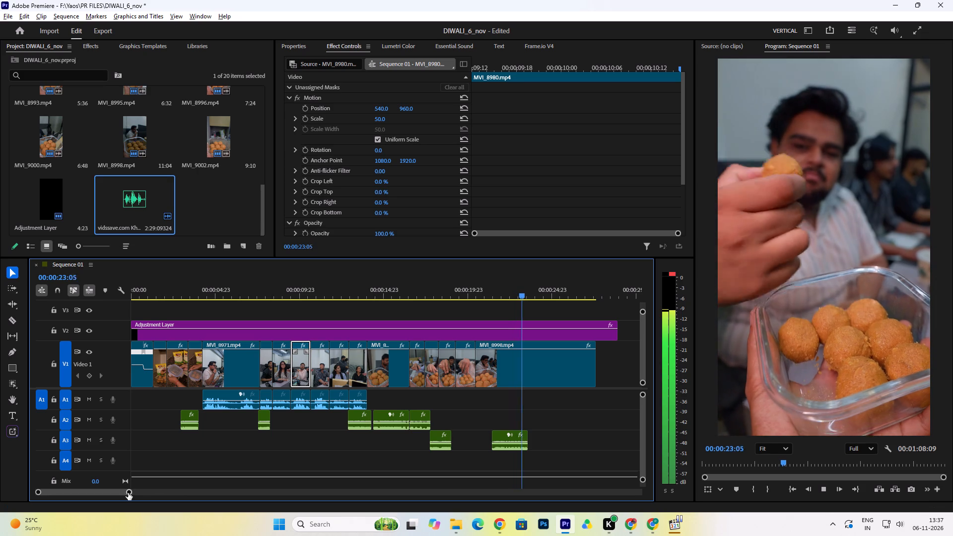
drag(128, 493, 181, 491)
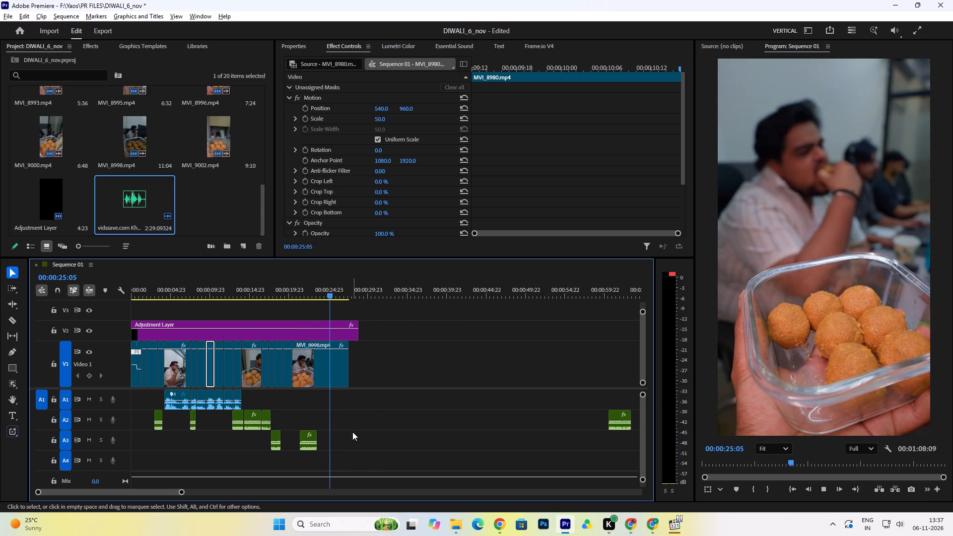
key(space)
Play the spare A2 comedy piece near 00:01:00 and move it to about 00:00:21:07 on A2, under the MVI_8998 clip.
drag(182, 493, 231, 493)
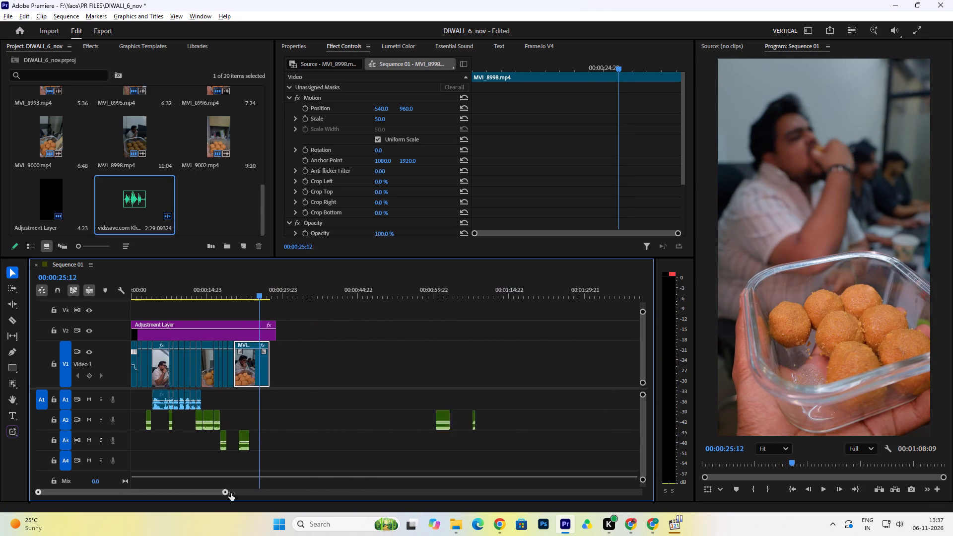
drag(231, 493, 255, 494)
click(361, 289)
key(space)
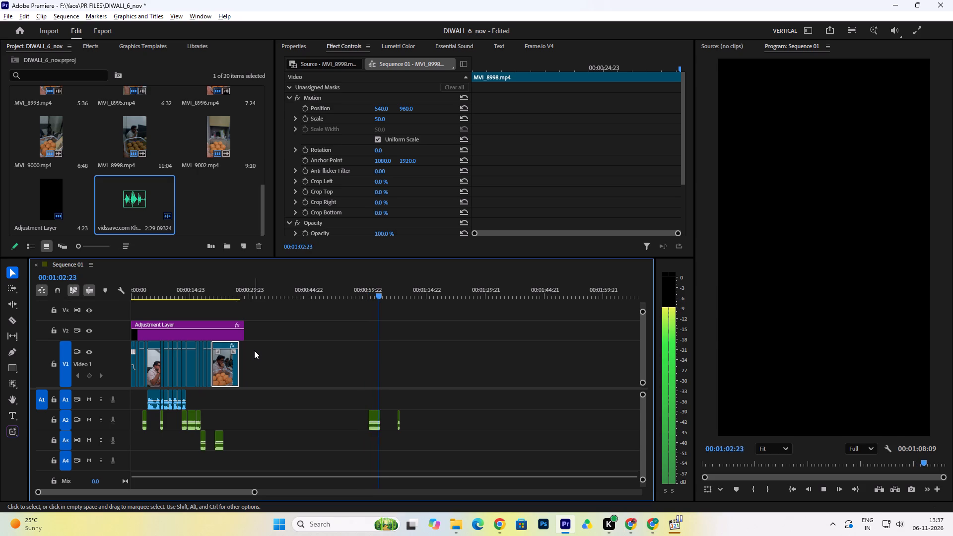
key(space)
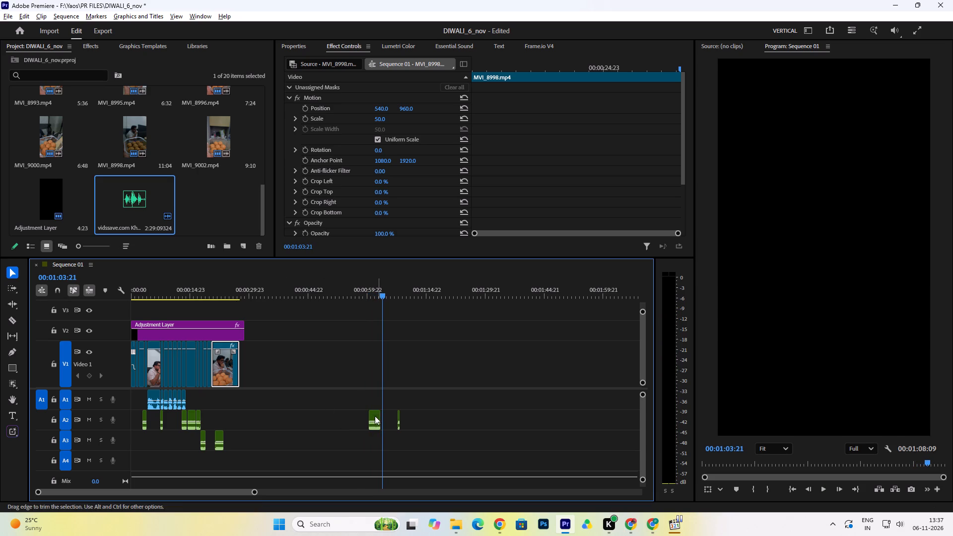
click(371, 414)
drag(375, 415, 232, 408)
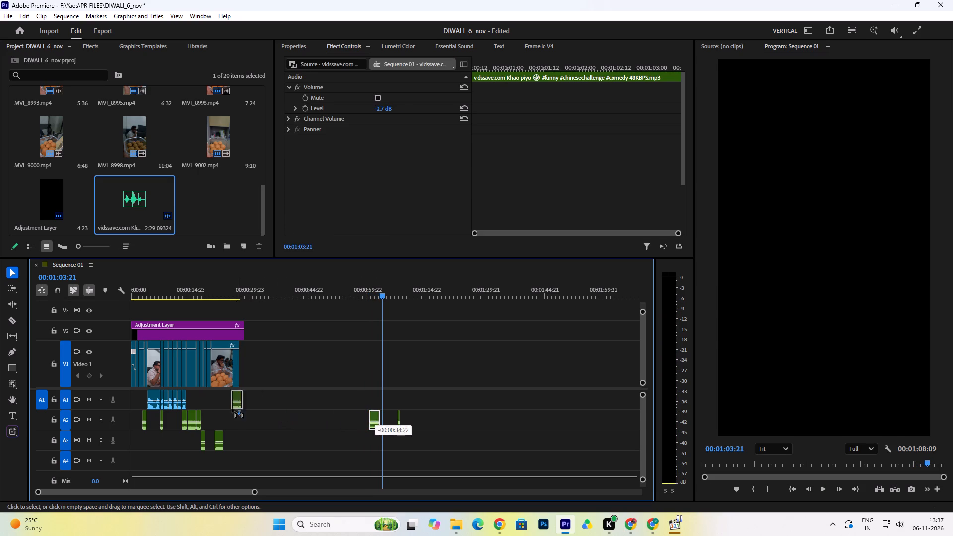
drag(232, 408, 220, 417)
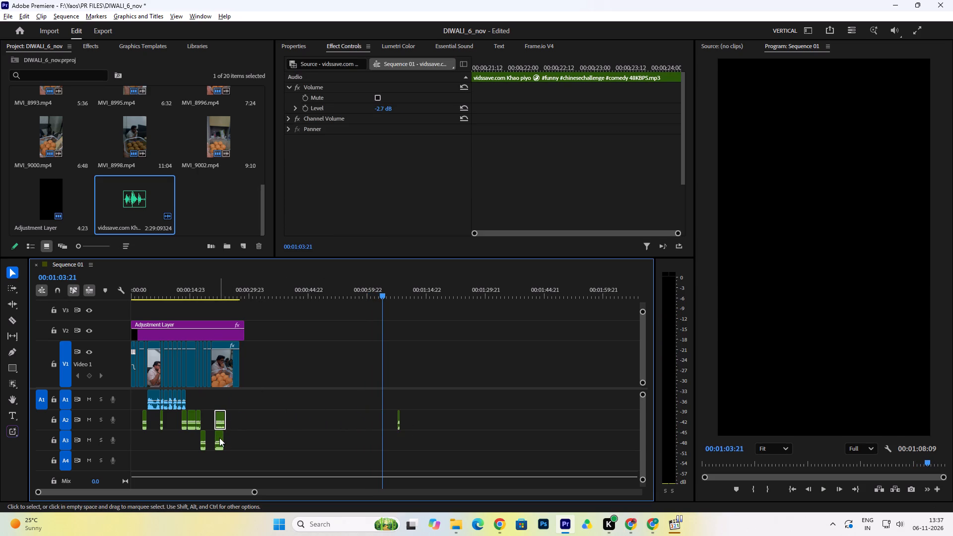
Move the A3 comedy piece under the MVI_8998 clip down to A4, keeping it starting at about 00:00:21.
drag(220, 435, 218, 457)
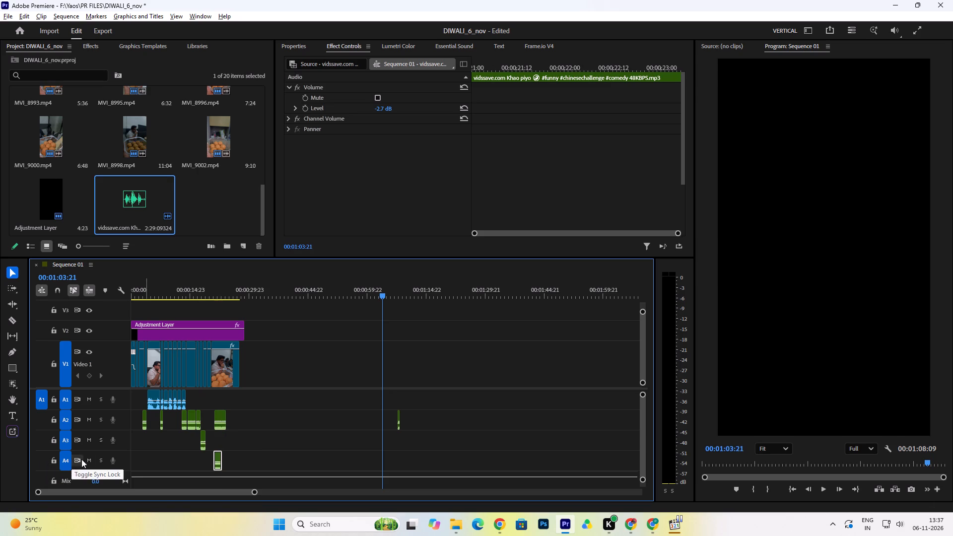
Mute track A4 and play the part of the sequence under the MVI_8998 clip.
click(87, 460)
click(215, 291)
key(space)
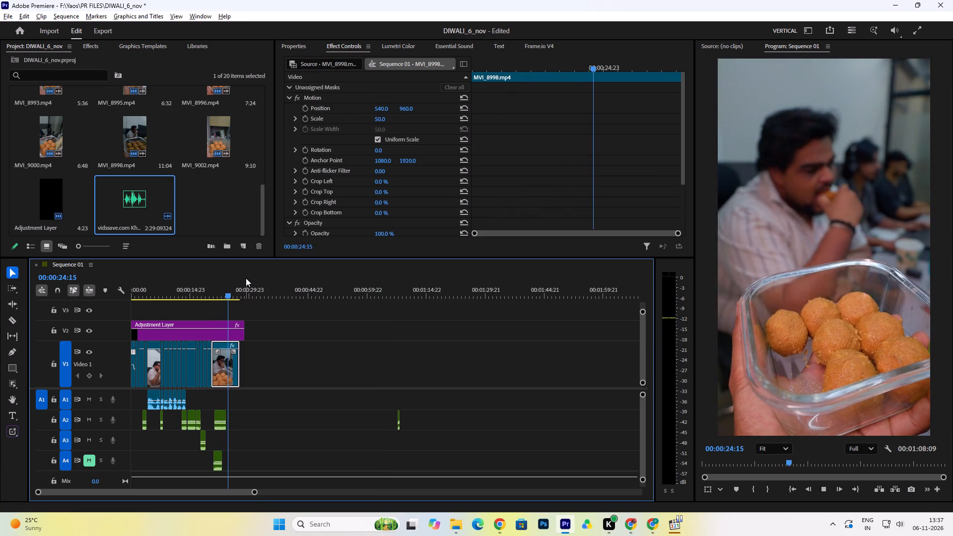
Play the short spare A2 comedy piece near 00:01:07 and move it to about 00:00:19:18 on A2, just before the MVI_8998 clip.
click(394, 291)
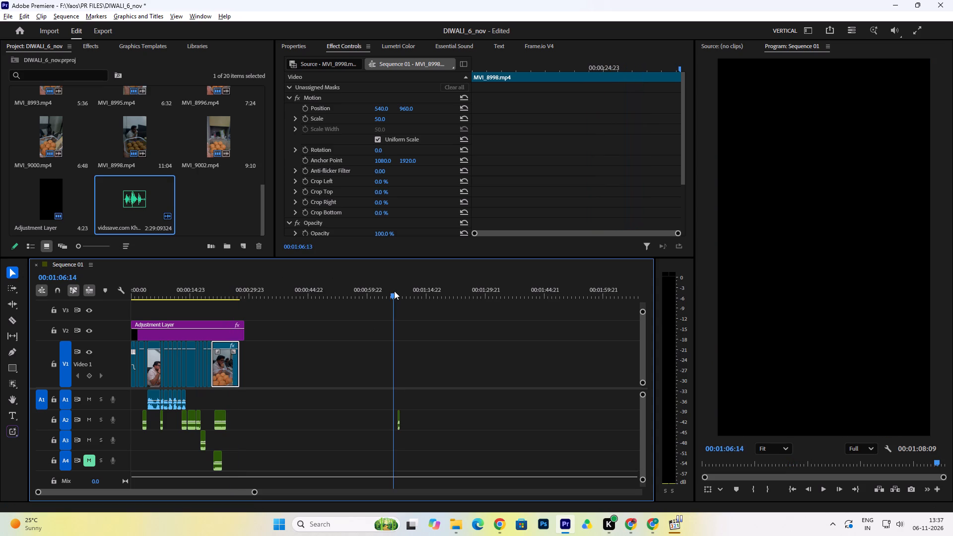
key(space)
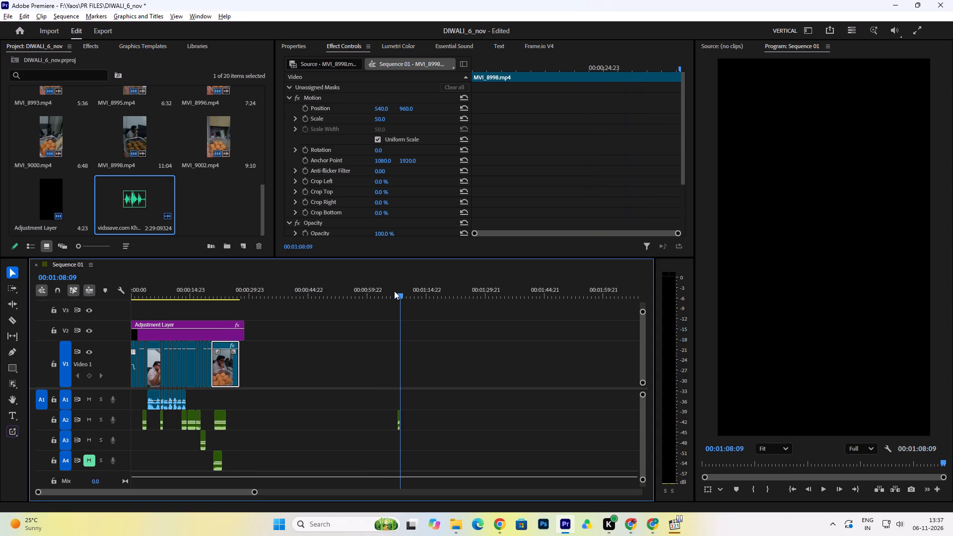
drag(399, 415, 349, 417)
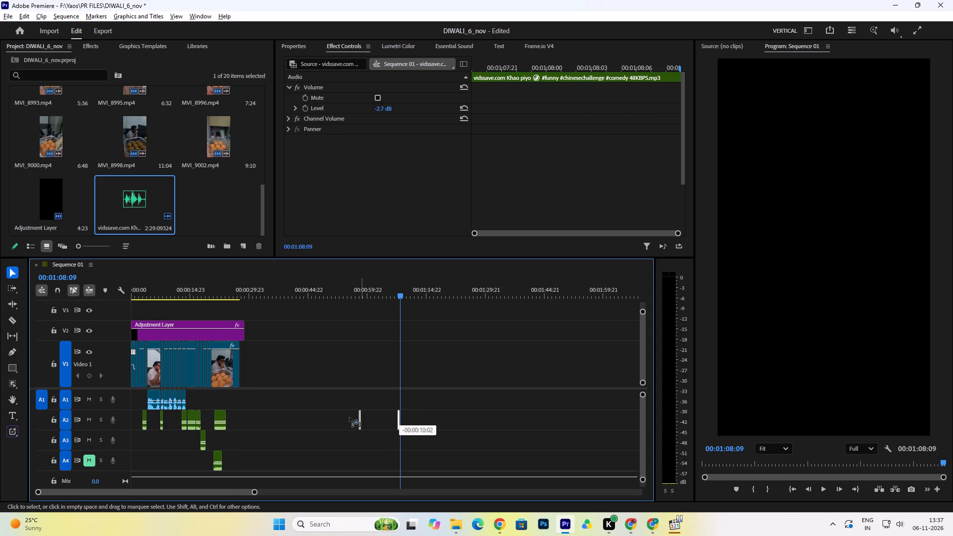
drag(349, 417, 210, 416)
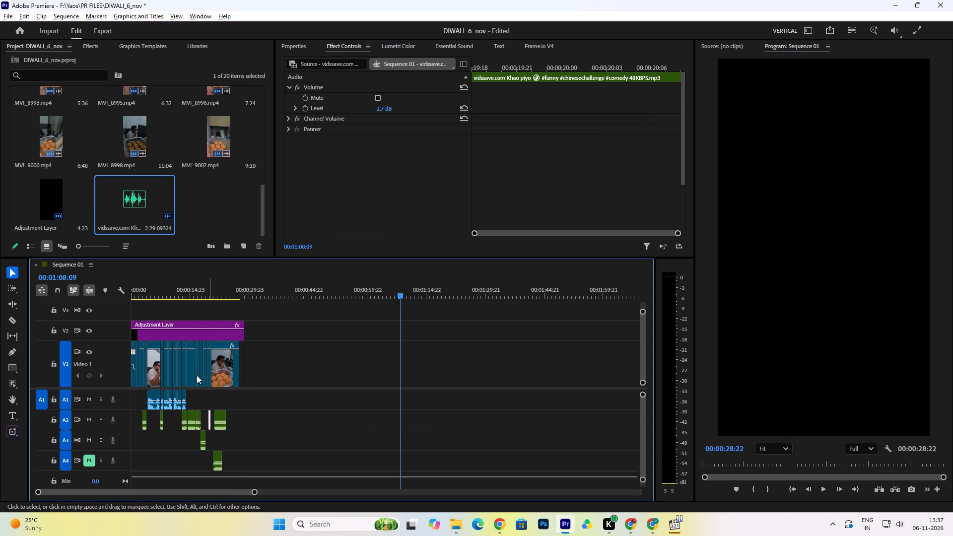
Replay from about 00:00:18, move the A2 piece under MVI_8998 to about 00:00:28, and put the A4 piece in its place on A2.
click(202, 287)
key(space)
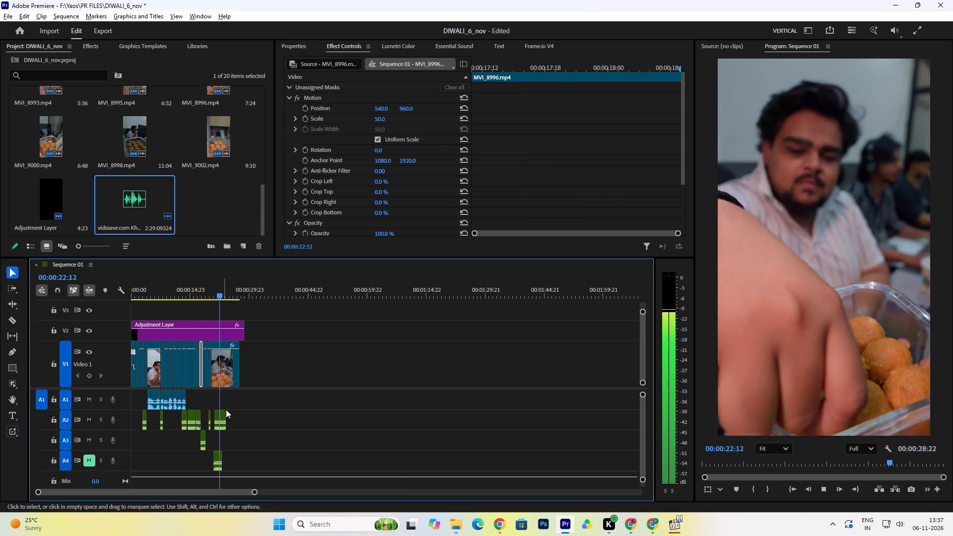
key(space)
drag(218, 417, 247, 416)
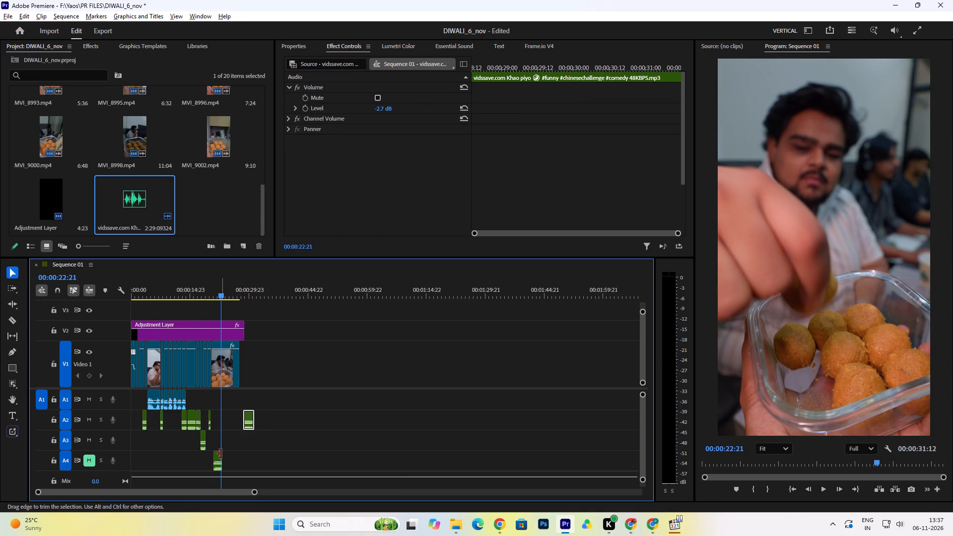
drag(216, 456, 218, 421)
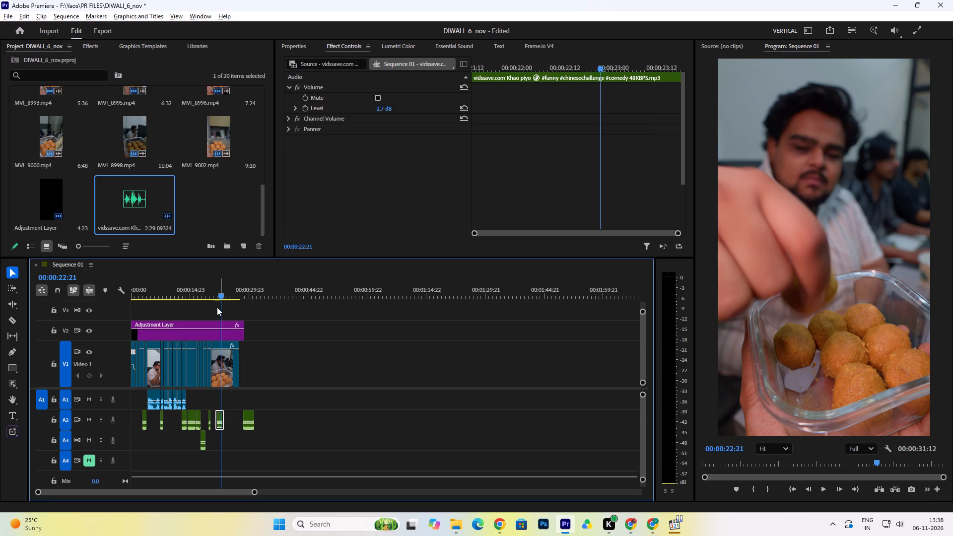
Place the playhead at about 00:00:18:16 and save the project.
click(205, 279)
key(ctrl+s)
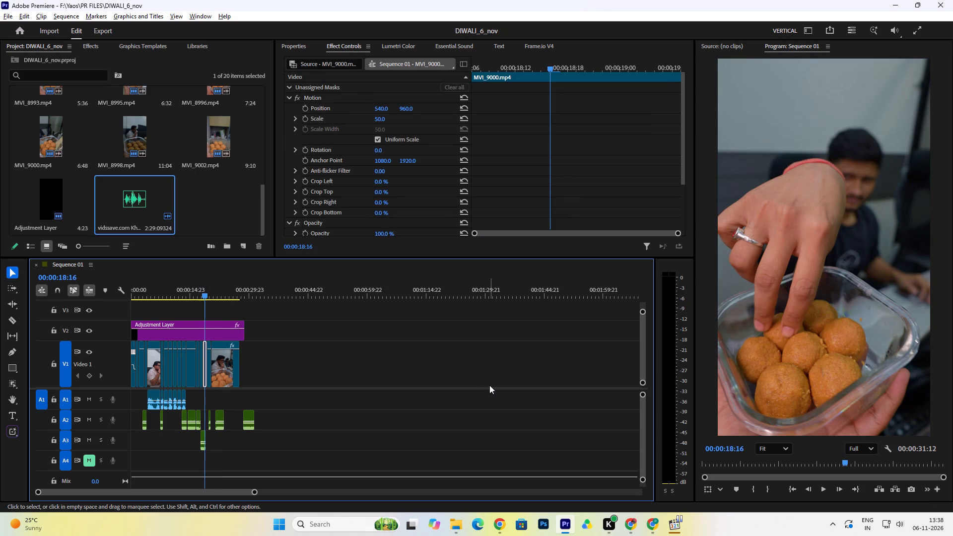